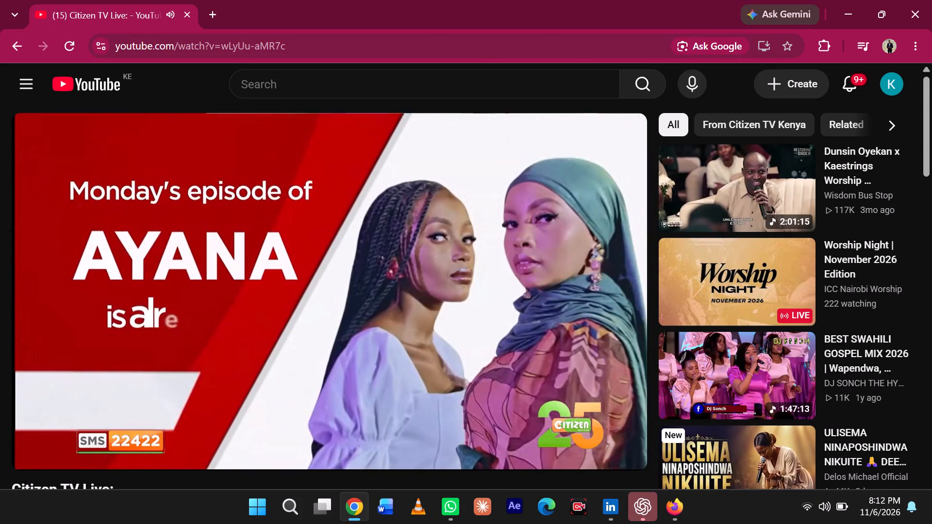
# Rewind the Citizen TV live stream by 20 seconds and skip forward again to the live point.
pyautogui.press('Left')
pyautogui.press('Left')
pyautogui.press('Left')
pyautogui.press('Left')
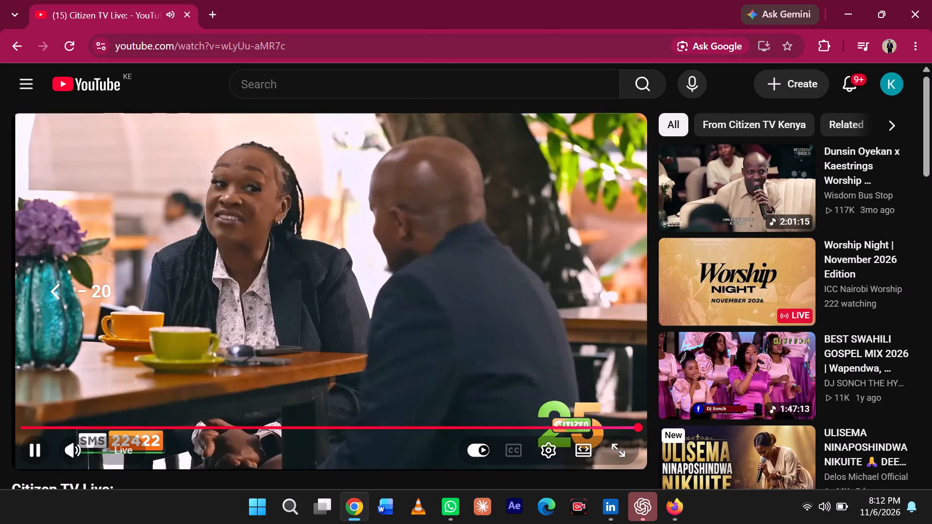
pyautogui.press('Right')
pyautogui.press('Right')
pyautogui.press('Right')
pyautogui.press('Right')
pyautogui.press('Right')
pyautogui.press('Right')
pyautogui.press('Right')
pyautogui.press('Right')
pyautogui.press('Right')
pyautogui.press('Right')
pyautogui.press('Right')
pyautogui.press('Right')
pyautogui.press('Right')
pyautogui.press('Right')
pyautogui.press('Right')
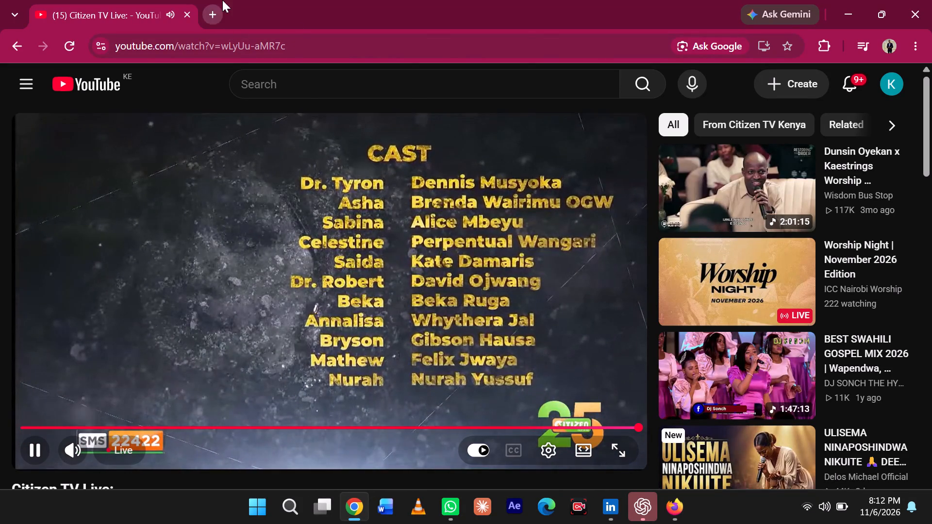
# Browse the recommended videos beside the live stream and open the Best of Eunice Njeri praise and worship compilation.
pyautogui.click(313, 78)
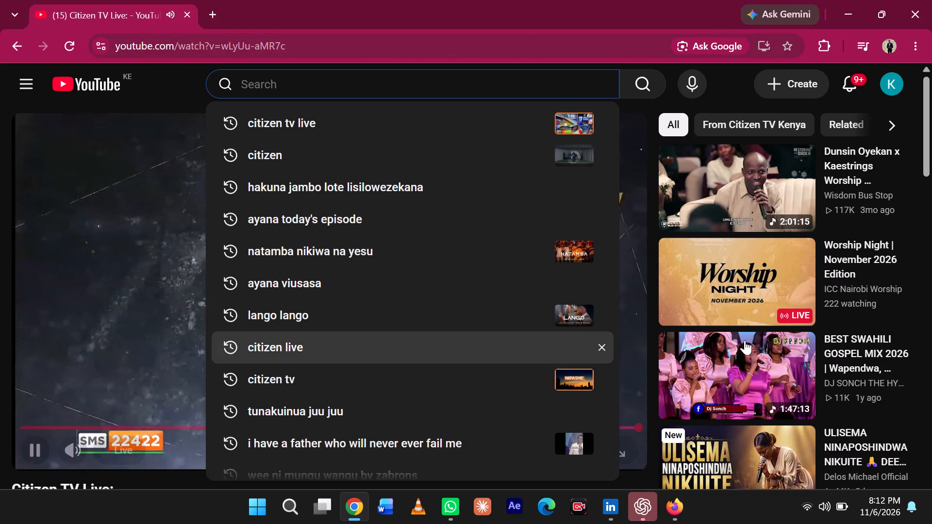
pyautogui.scroll(-6, 781, 458)
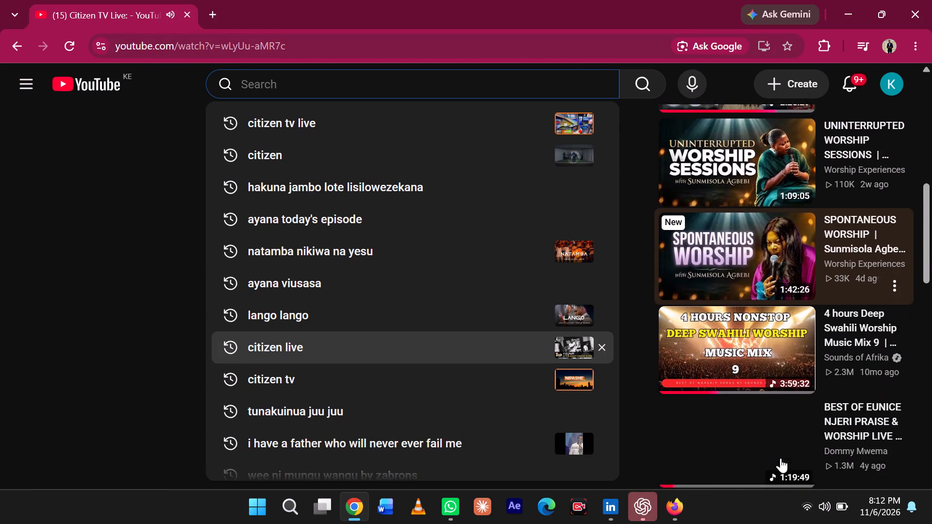
pyautogui.scroll(-1, 781, 458)
pyautogui.scroll(4, 781, 458)
pyautogui.scroll(-5, 781, 458)
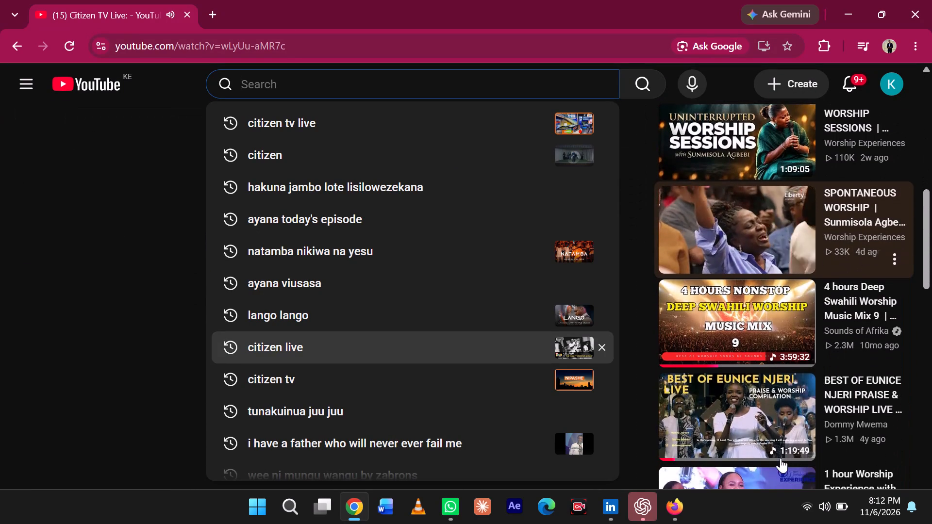
pyautogui.click(707, 412)
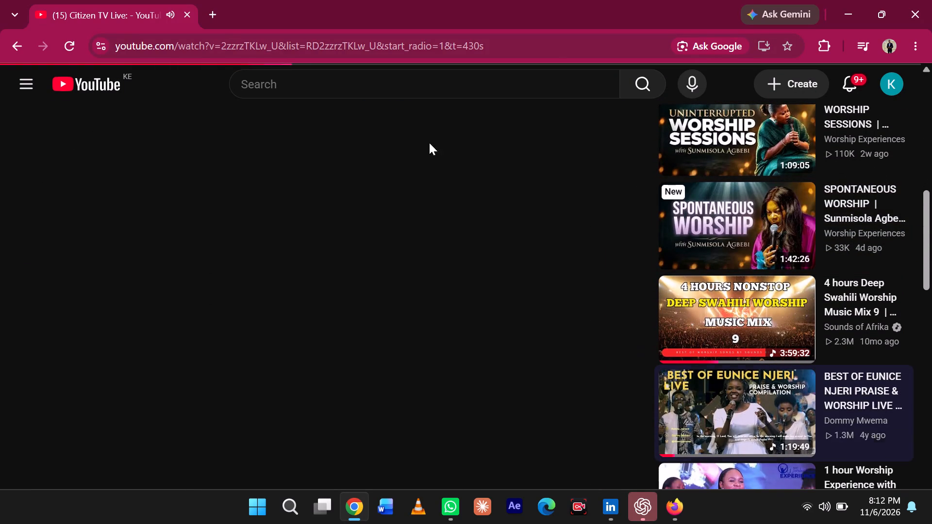
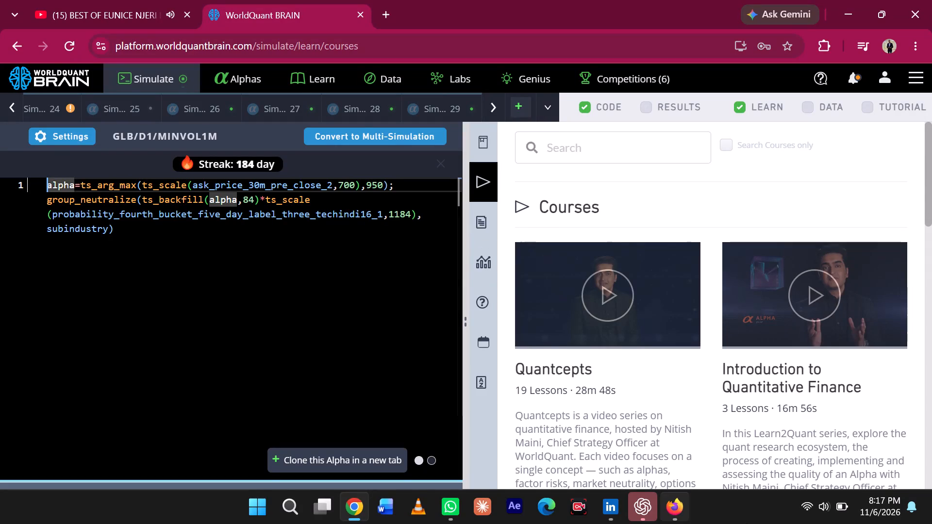
# Clone the current GLB/D1/MINVOL1M alpha in a new simulation tab.
pyautogui.click(261, 493)
pyautogui.click(261, 493)
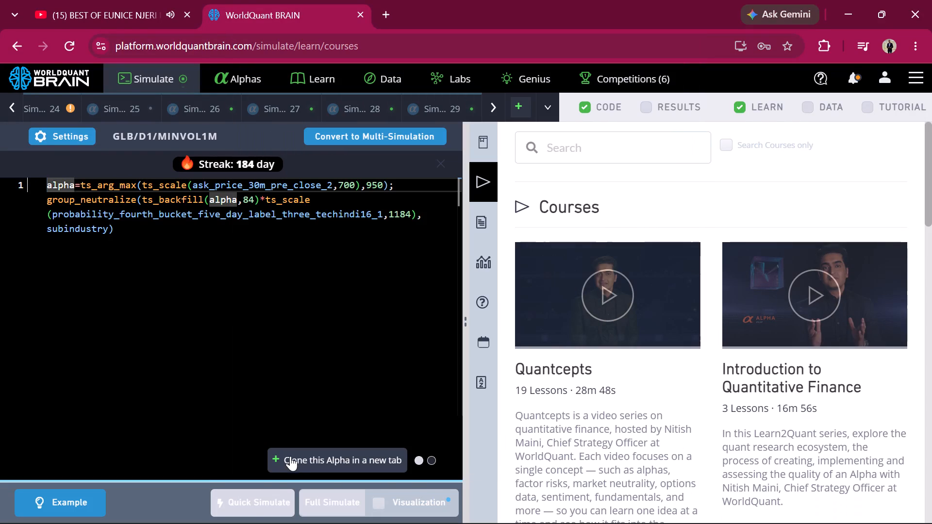
pyautogui.click(296, 453)
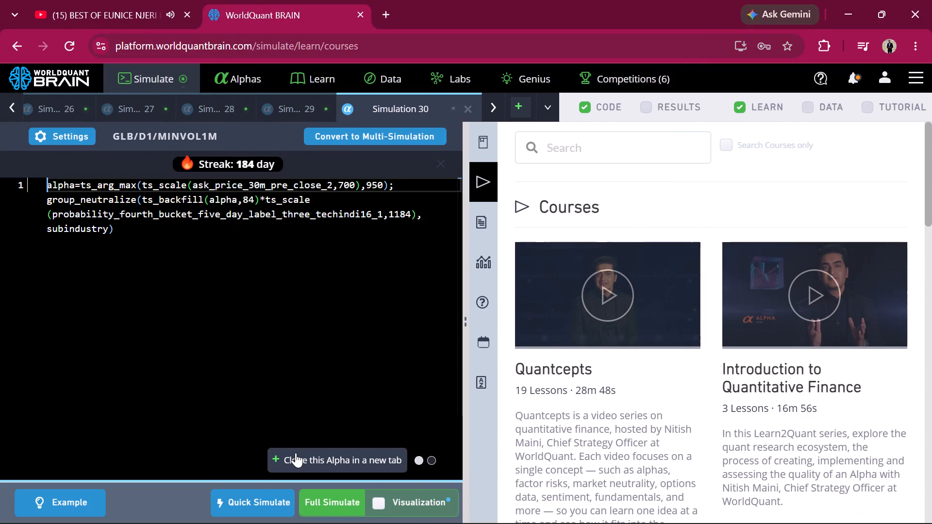
# From page 3 of the submitted alphas, open the regular alpha qMLPjv1E and clone it into a new simulation.
pyautogui.click(237, 74)
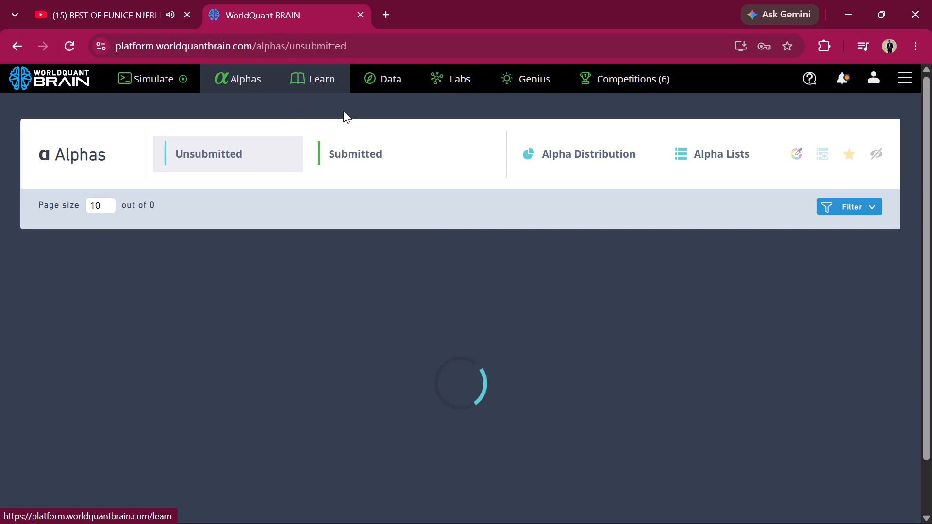
pyautogui.click(374, 149)
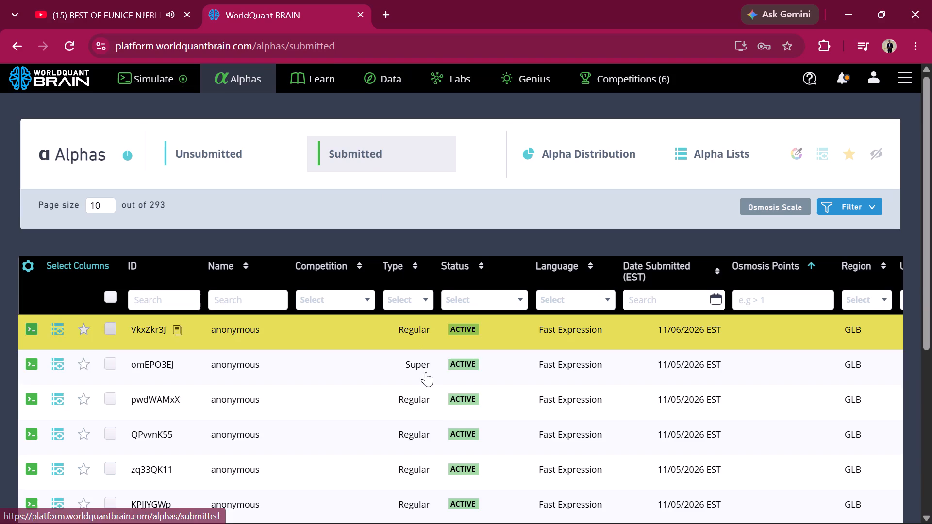
pyautogui.scroll(-5, 427, 412)
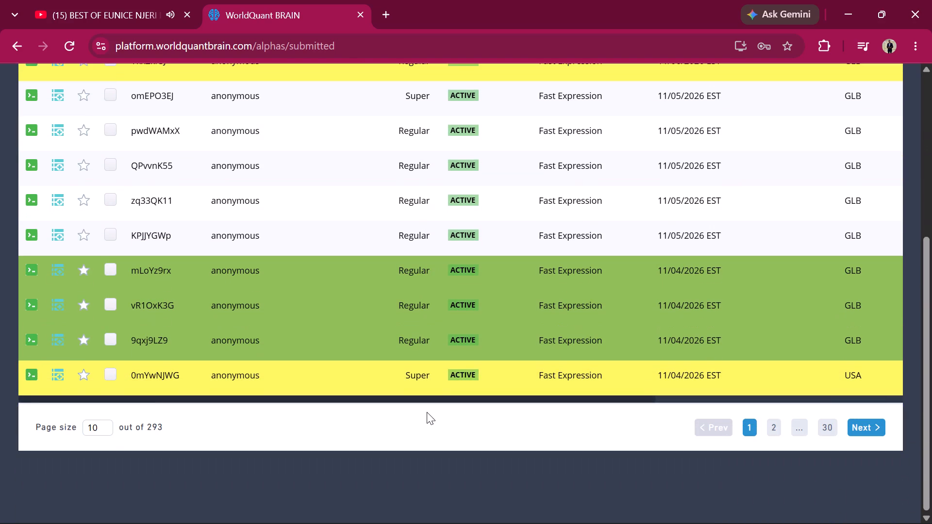
pyautogui.click(773, 425)
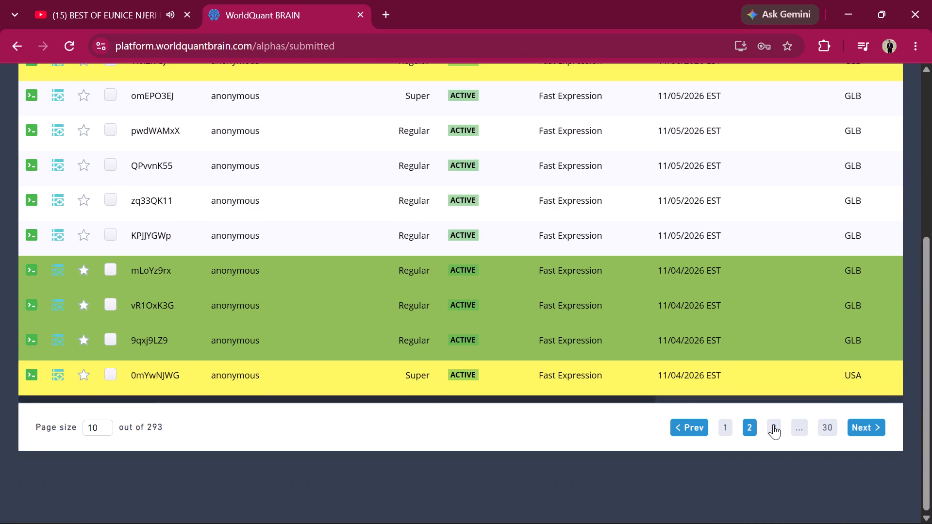
pyautogui.click(773, 425)
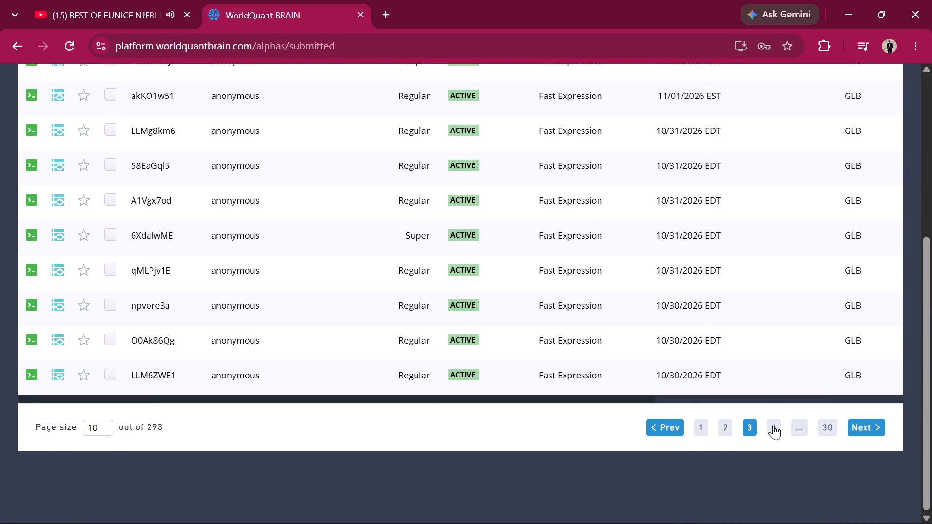
pyautogui.doubleClick(706, 274)
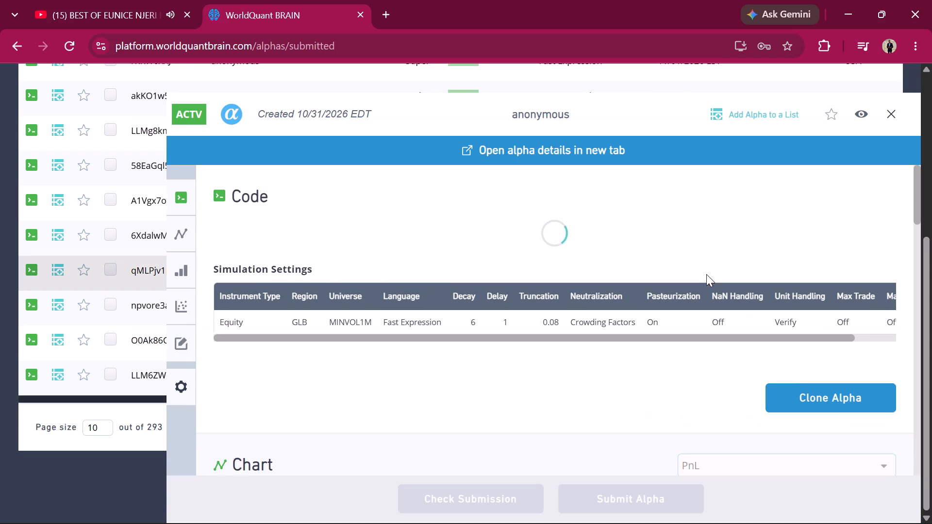
pyautogui.click(802, 421)
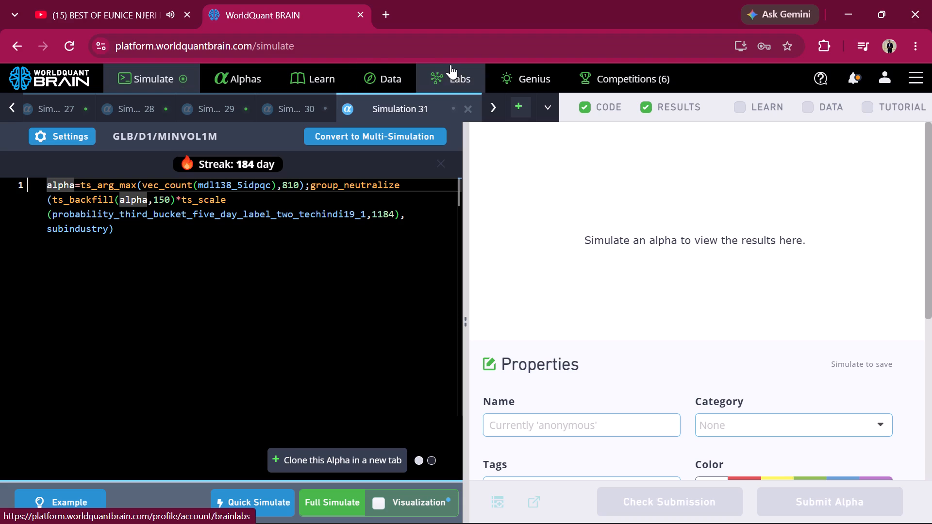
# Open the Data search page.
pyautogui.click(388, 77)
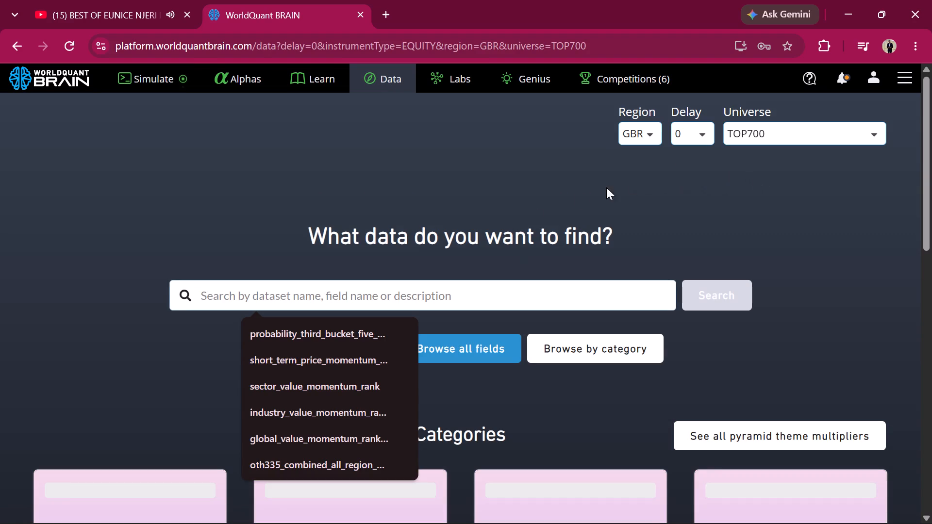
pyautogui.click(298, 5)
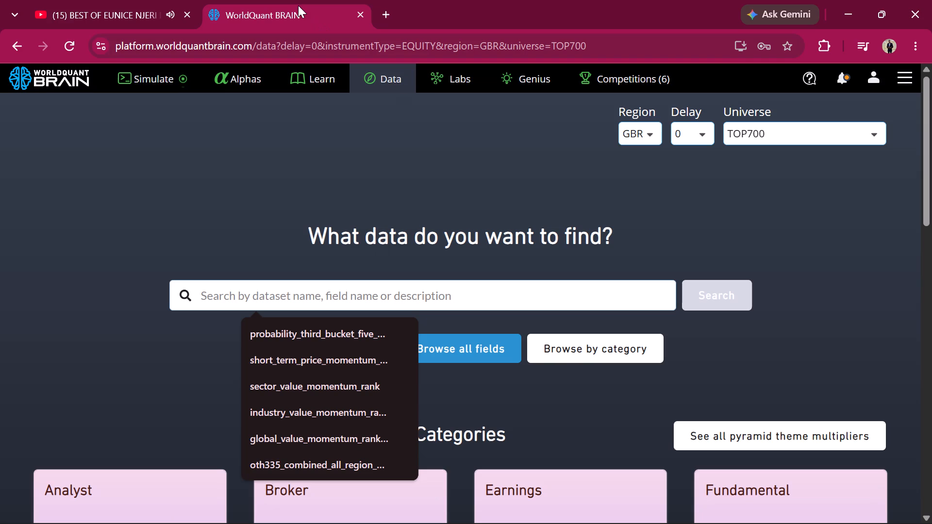
# Open the Genius page and review the eligibility criteria, combined performance figures and pyramid alpha distribution.
pyautogui.click(527, 85)
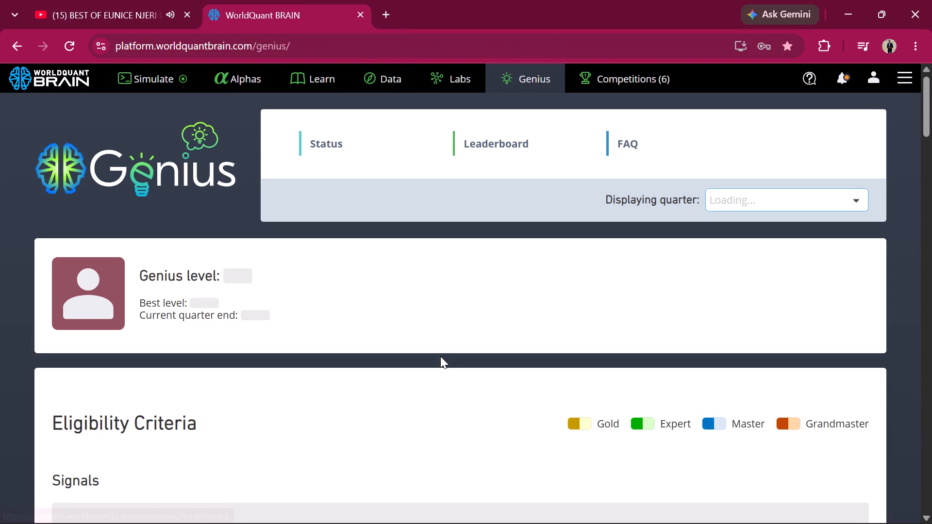
pyautogui.scroll(-9, 440, 356)
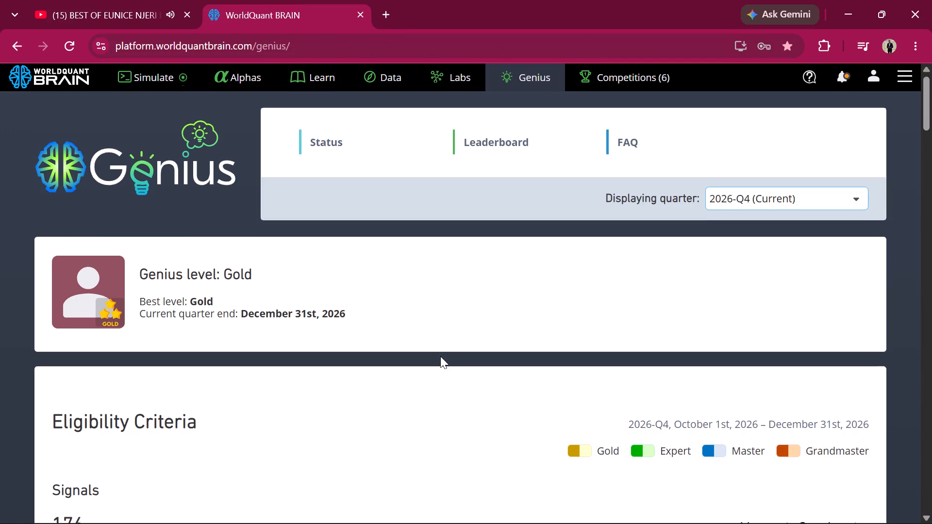
pyautogui.scroll(-10, 440, 356)
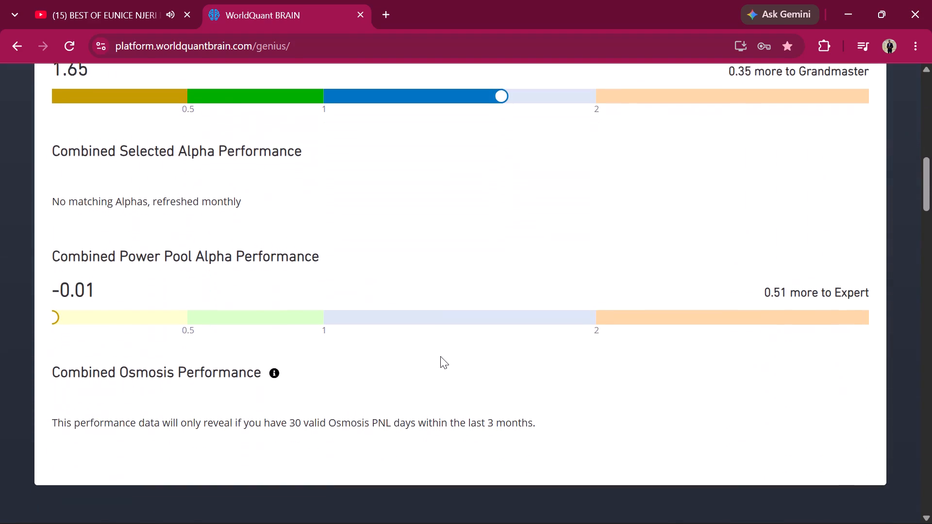
pyautogui.scroll(-14, 440, 356)
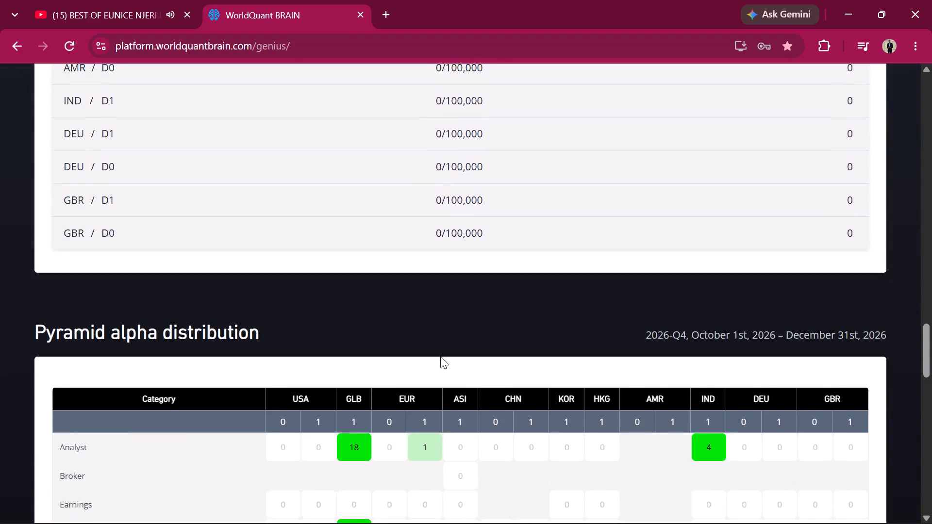
# Examine the Pyramid theme multipliers table, comparing multipliers across regions, delays and data categories.
pyautogui.scroll(-10, 440, 356)
pyautogui.scroll(1, 437, 329)
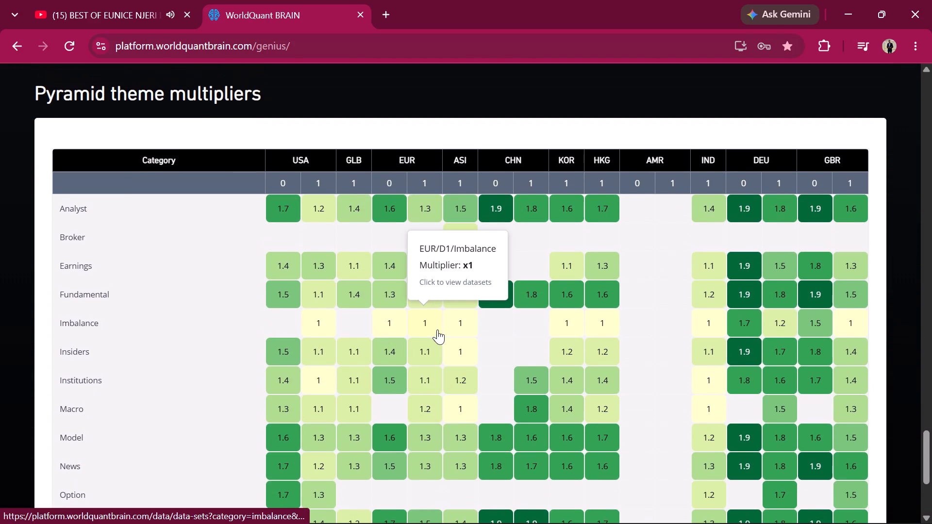
pyautogui.scroll(-3, 437, 329)
pyautogui.scroll(1, 437, 329)
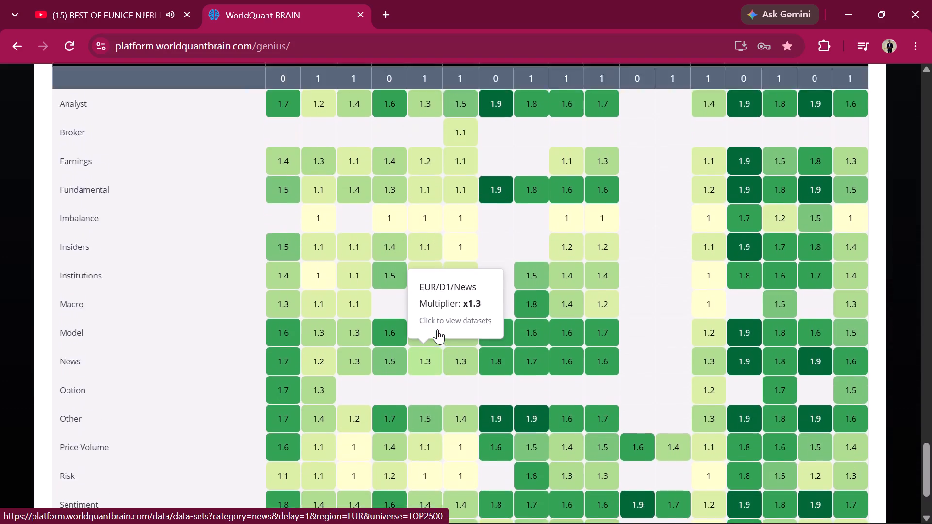
pyautogui.scroll(5, 437, 329)
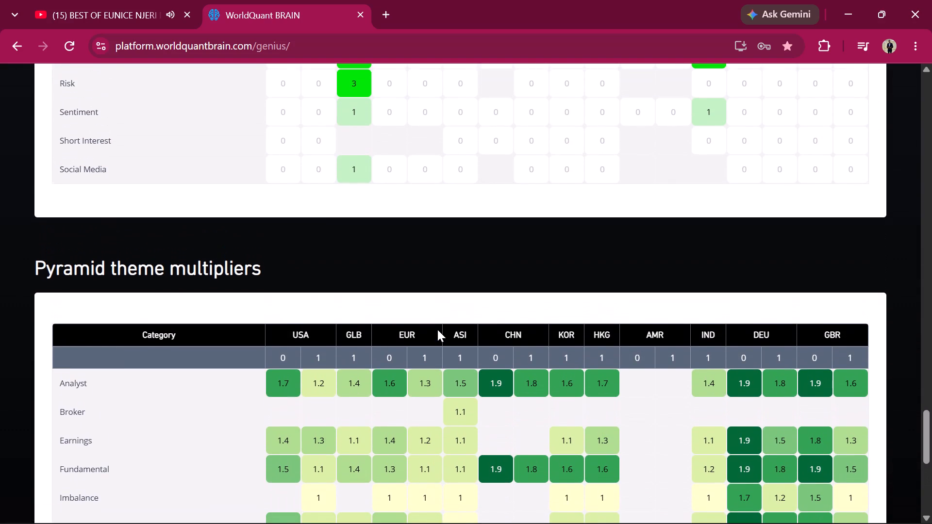
pyautogui.scroll(-3, 437, 329)
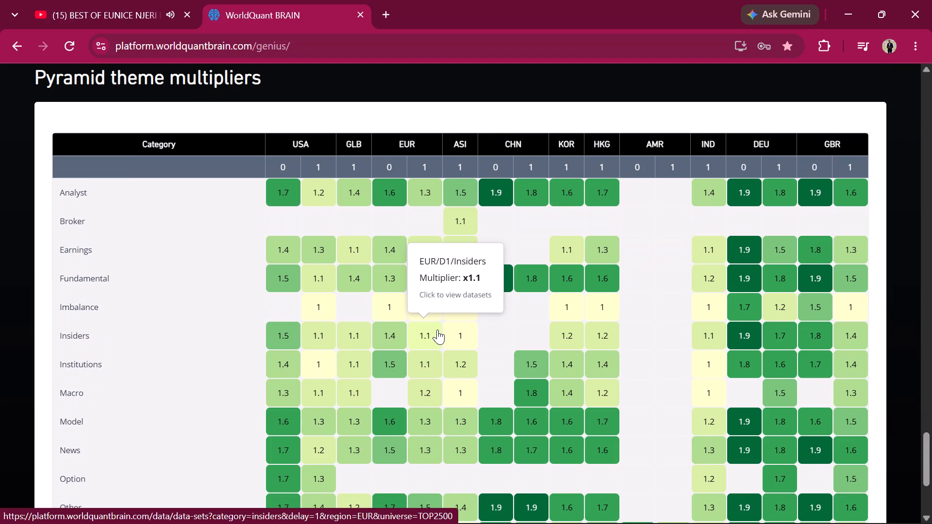
pyautogui.scroll(-1, 437, 329)
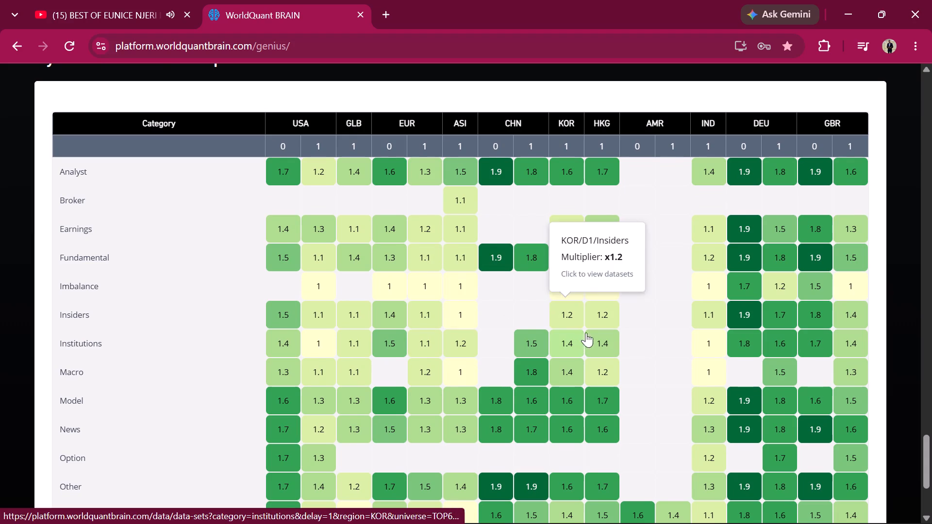
pyautogui.scroll(-1, 618, 327)
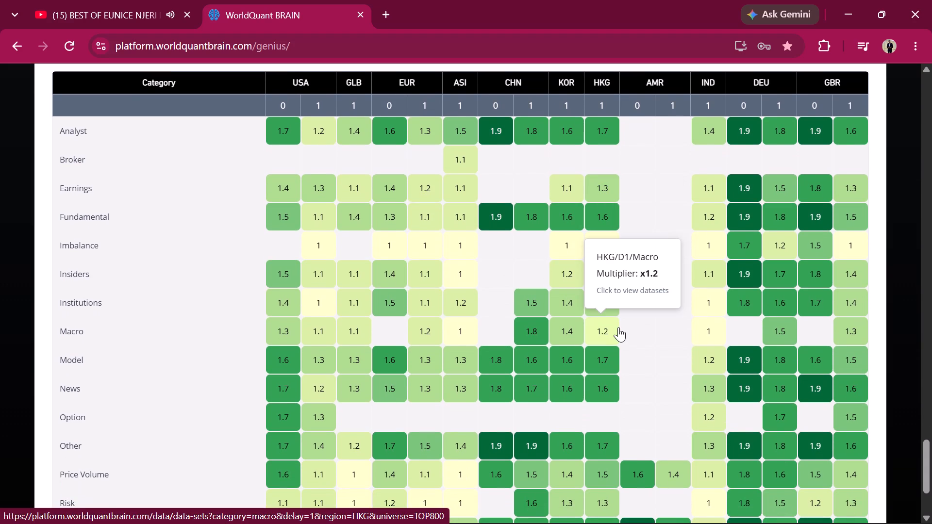
pyautogui.scroll(1, 618, 327)
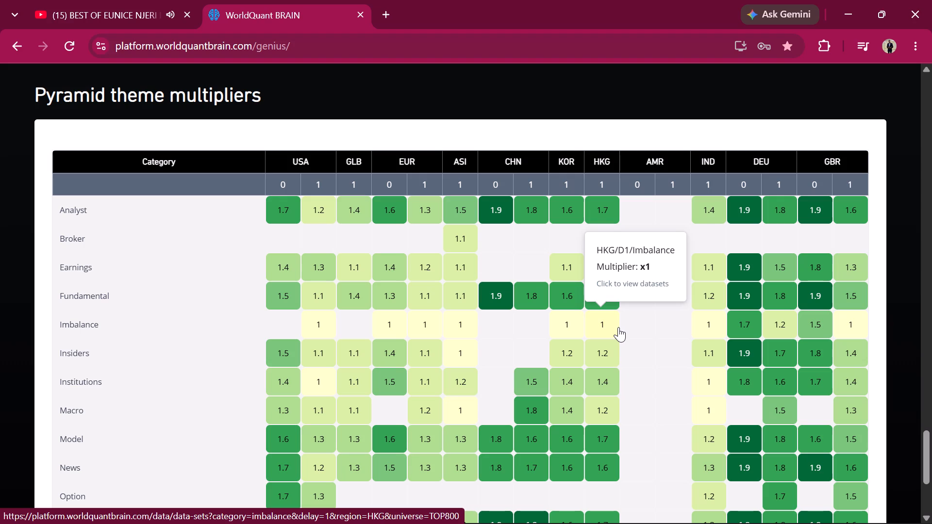
pyautogui.scroll(-1, 618, 327)
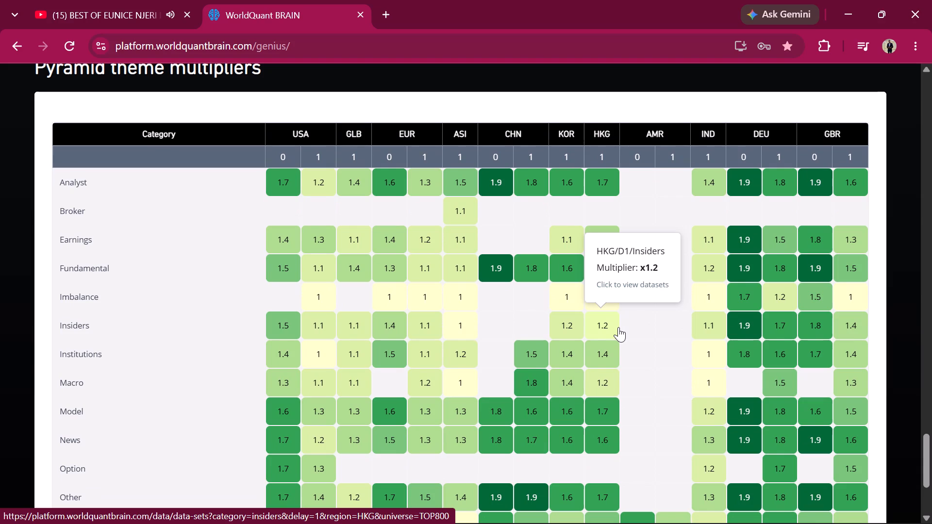
pyautogui.scroll(1, 618, 327)
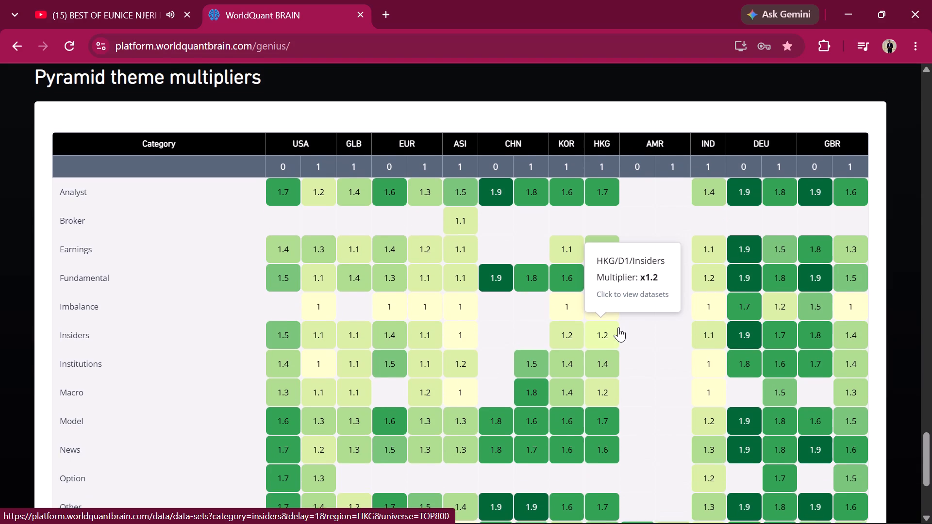
pyautogui.scroll(1, 618, 327)
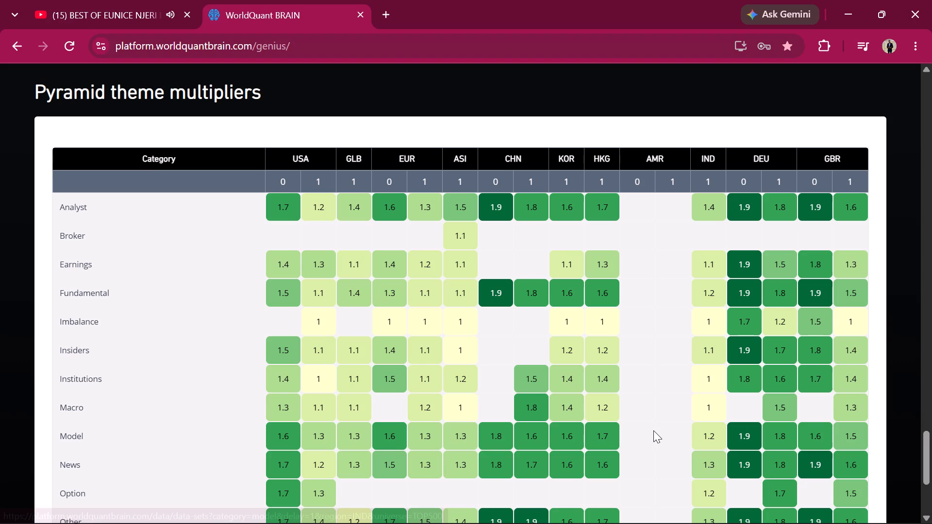
pyautogui.scroll(-1, 579, 331)
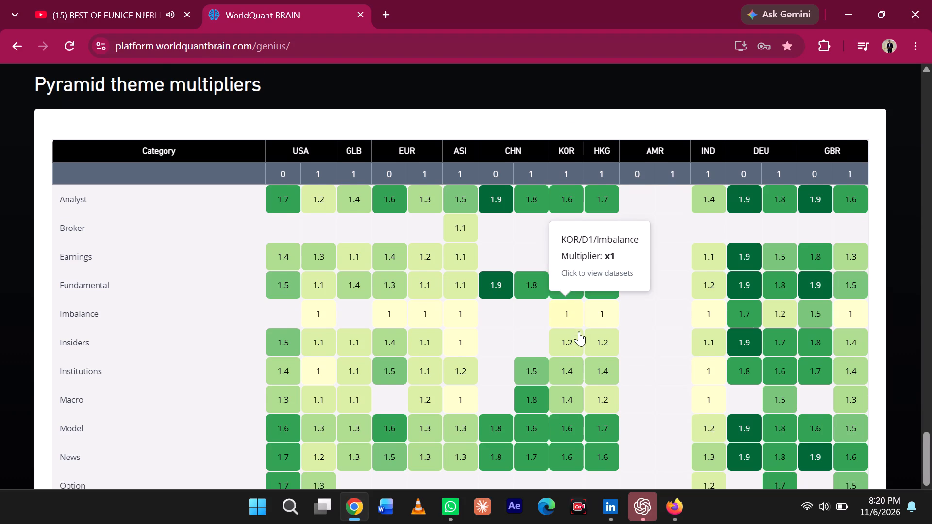
pyautogui.scroll(-1, 579, 331)
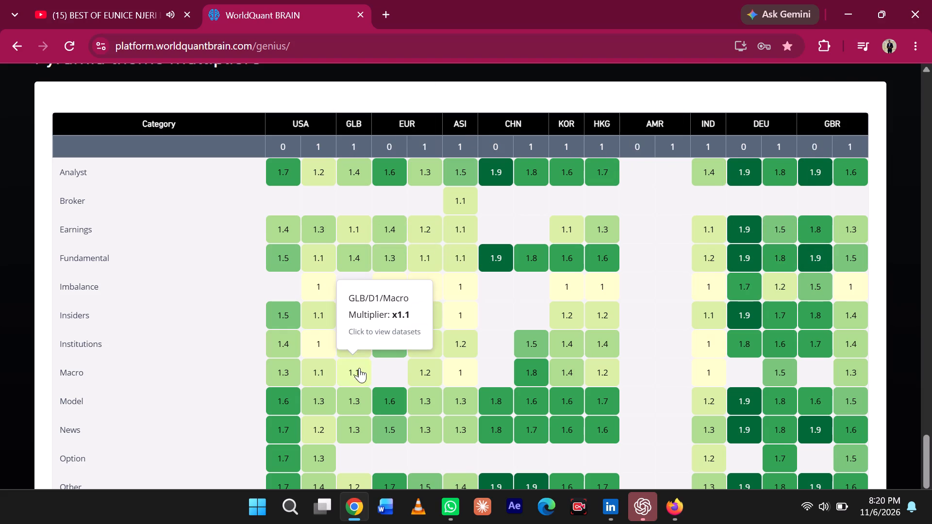
pyautogui.scroll(-2, 340, 418)
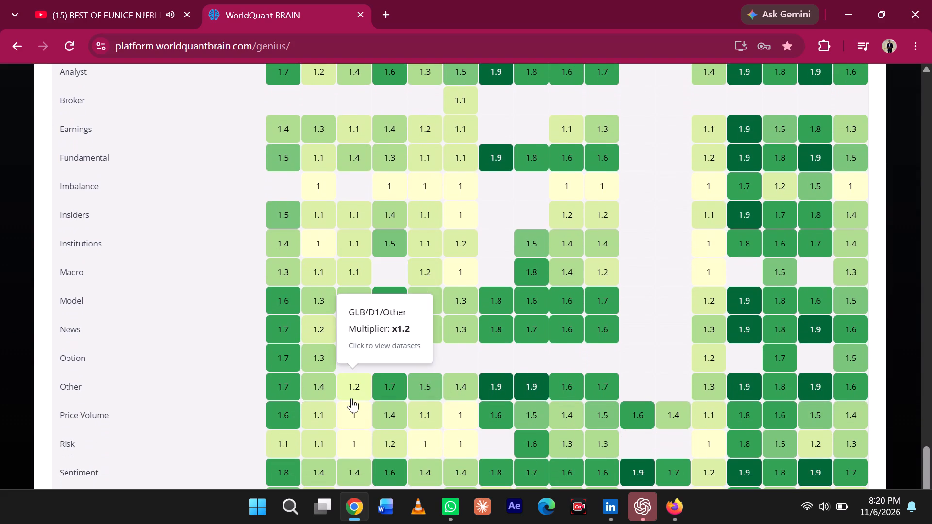
# Open the datasets for the GLB/D1/Other theme and, from that list, open the Multi-Region Dividend Alpha Model Dataset.
pyautogui.click(353, 392)
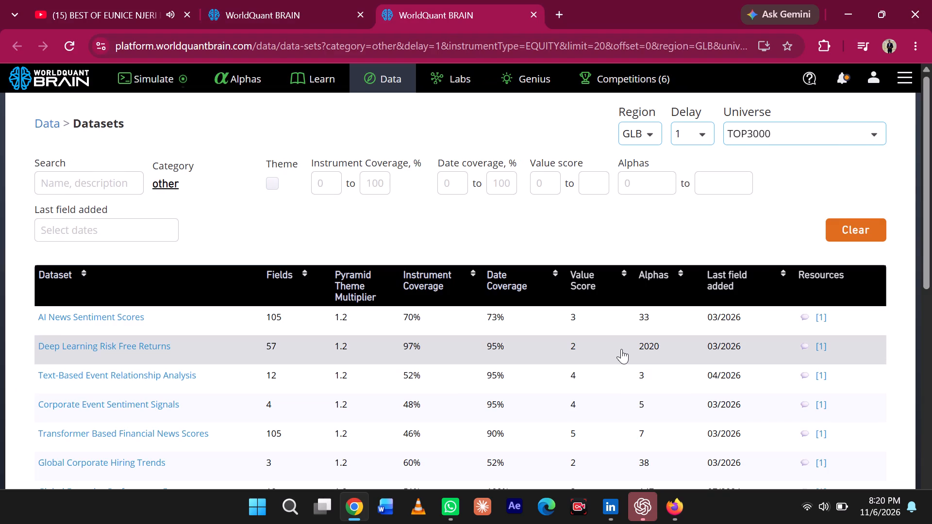
pyautogui.scroll(-5, 621, 349)
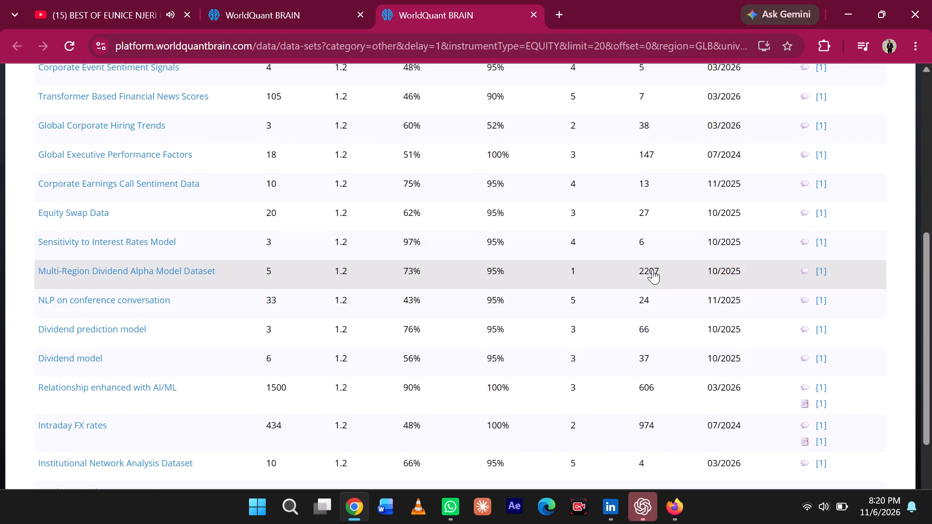
pyautogui.click(652, 269)
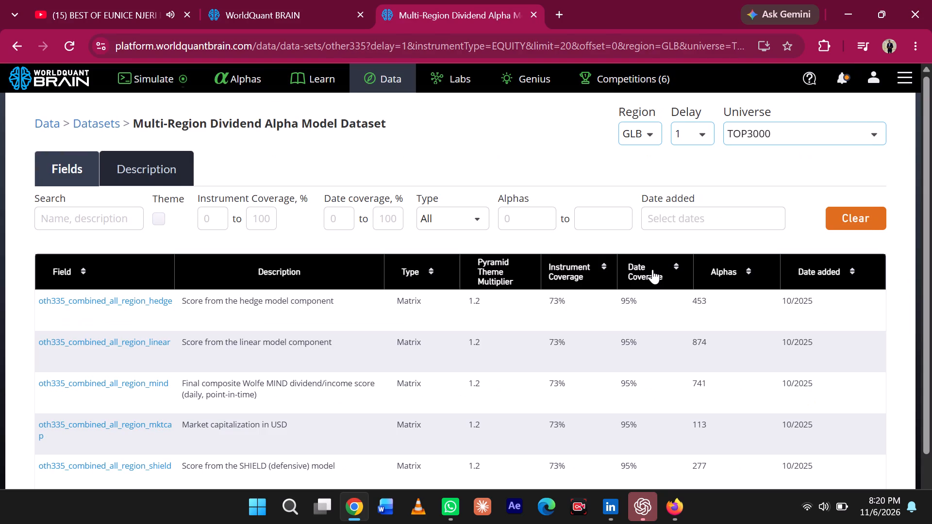
# Copy the names of the oth335_combined_all_region linear, hedge, mktcap and shield fields one after another.
pyautogui.scroll(-4, 533, 395)
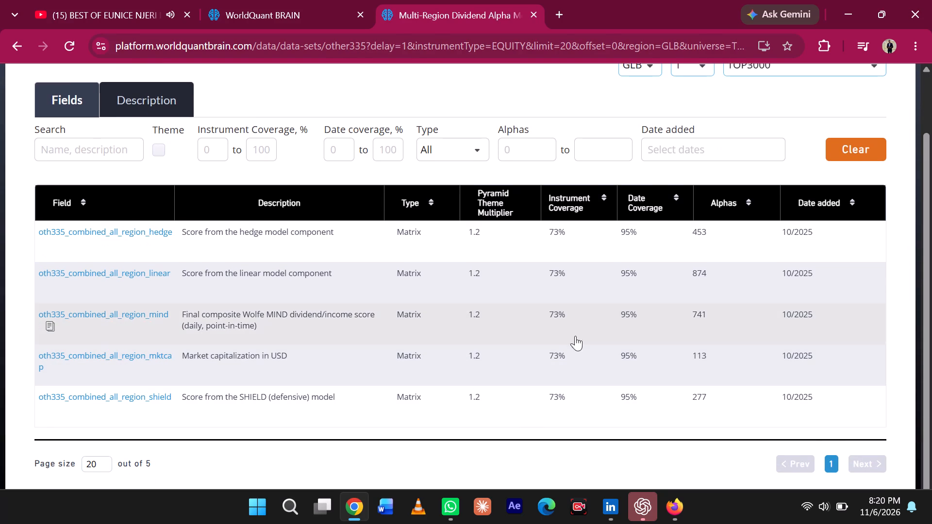
pyautogui.click(52, 289)
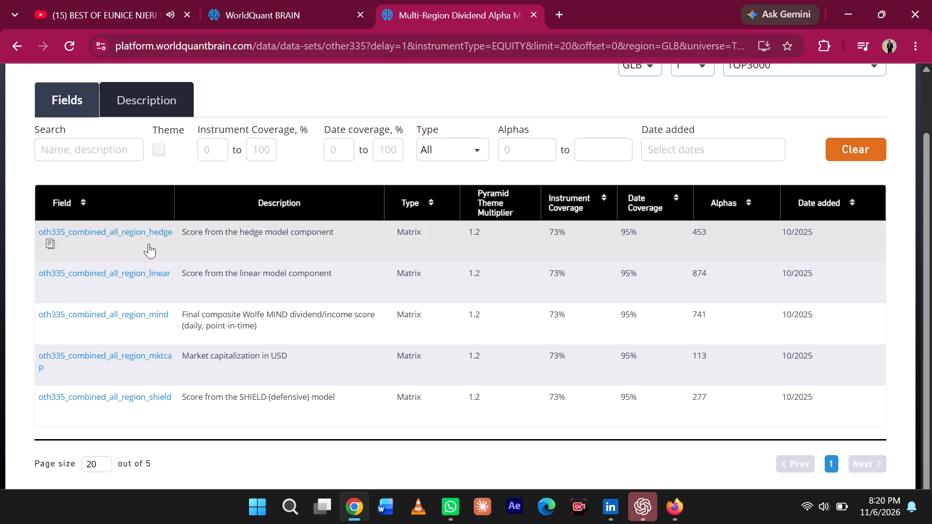
pyautogui.click(51, 243)
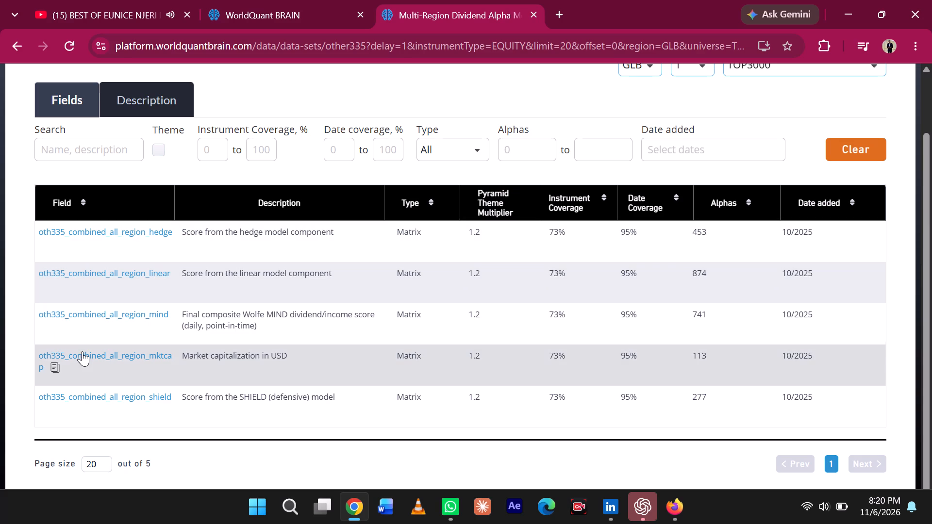
pyautogui.click(55, 369)
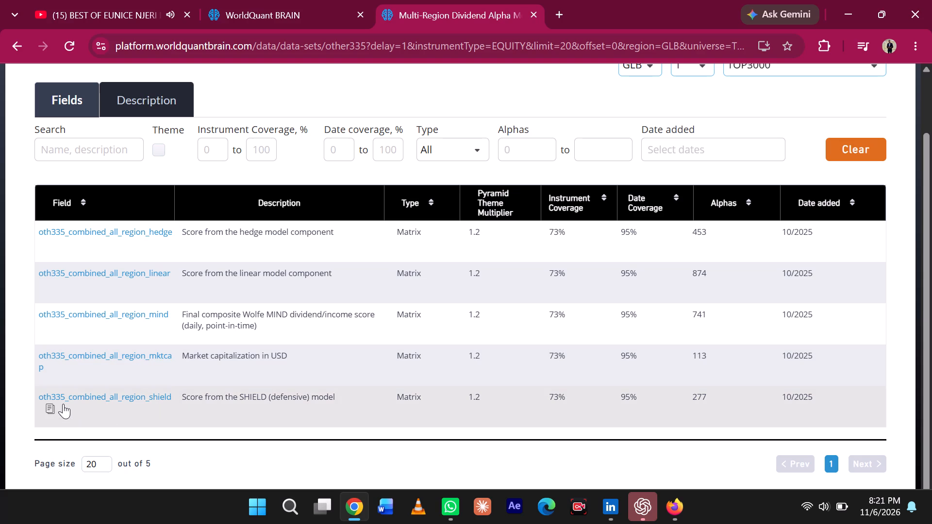
pyautogui.click(52, 410)
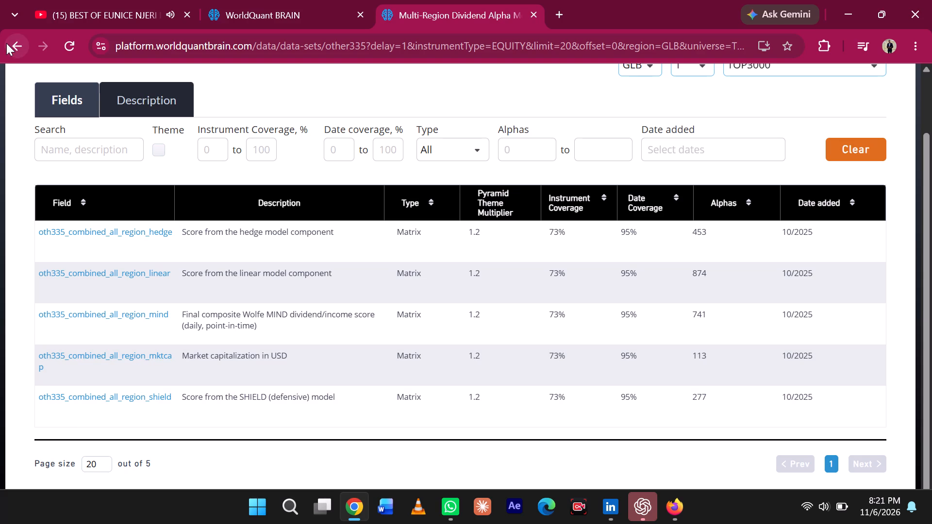
# Return to the Genius page and examine the eligibility criteria, Osmosis allocation, pyramid alpha distribution and theme multipliers.
pyautogui.click(218, 0)
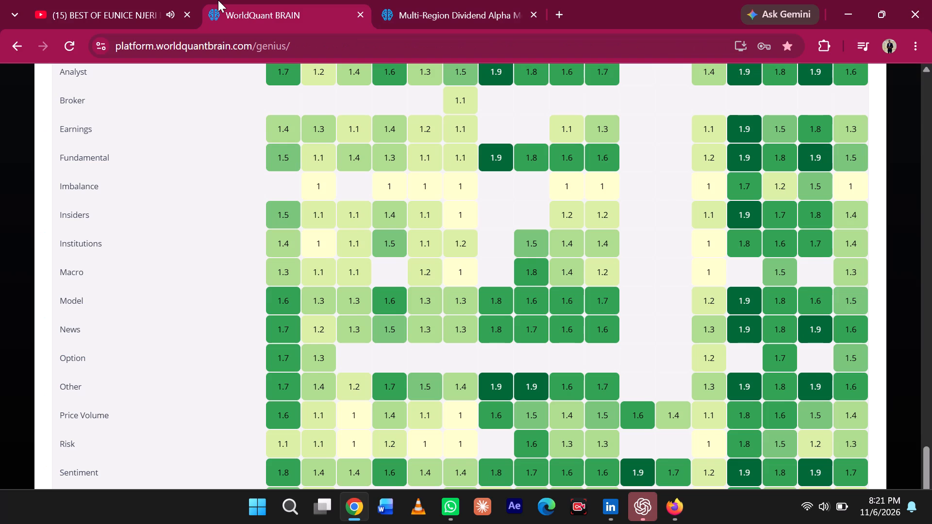
pyautogui.scroll(11, 345, 129)
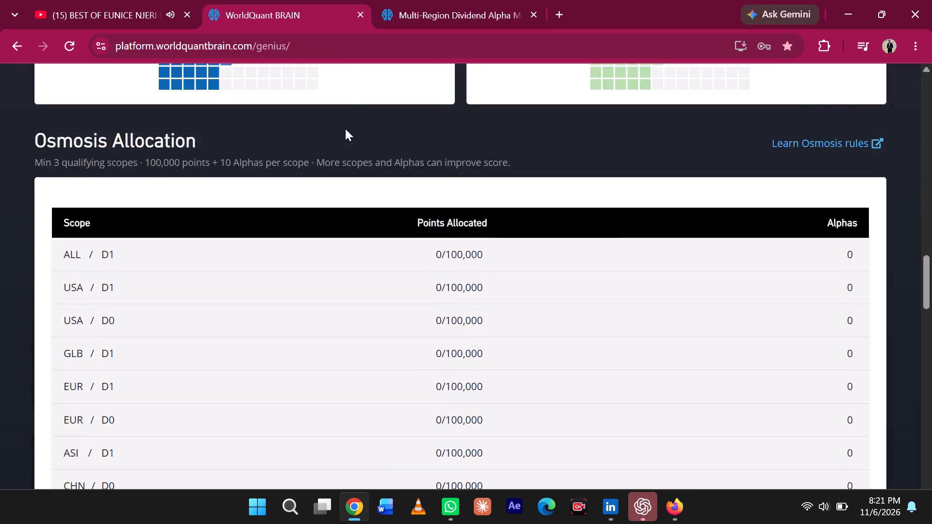
pyautogui.scroll(10, 345, 129)
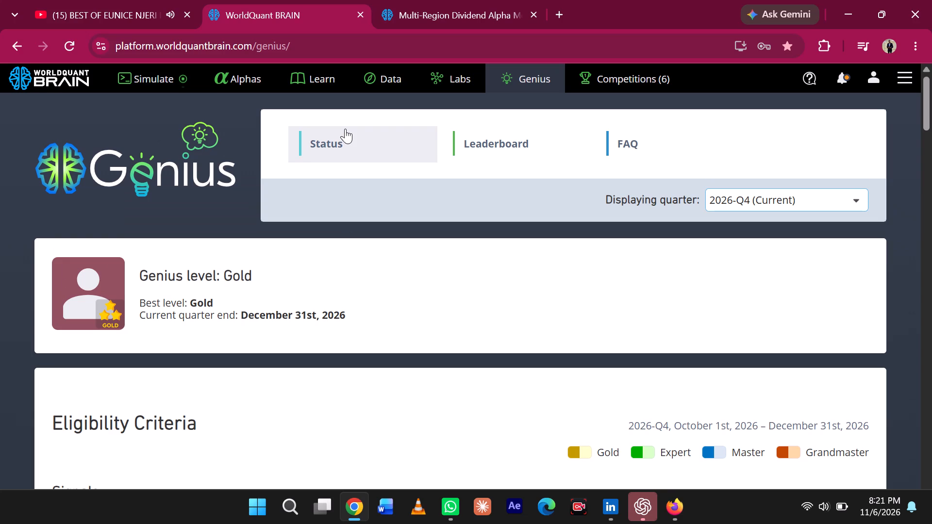
pyautogui.scroll(-6, 345, 129)
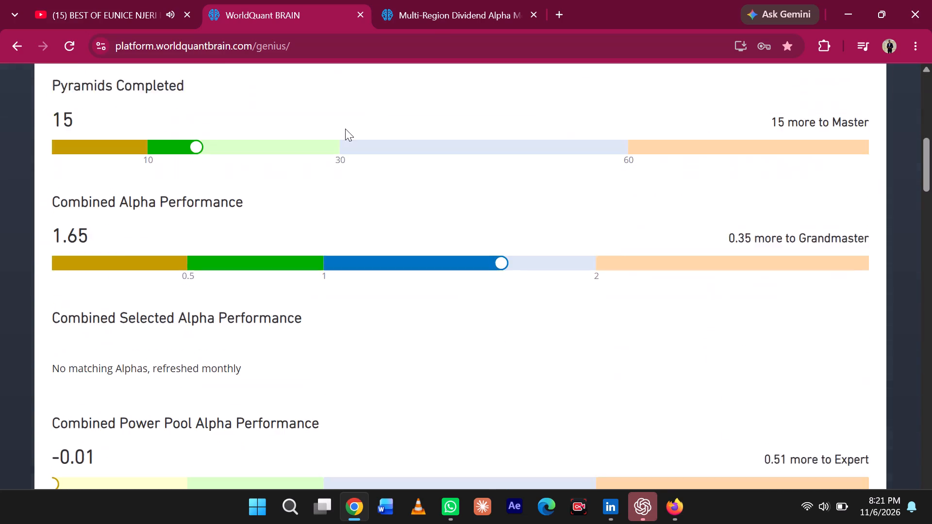
pyautogui.scroll(-12, 345, 129)
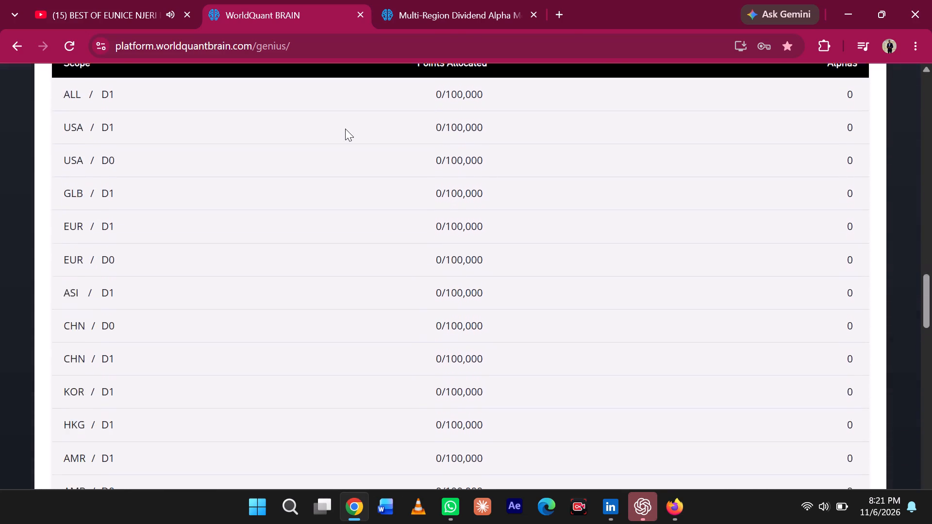
pyautogui.scroll(-12, 345, 129)
pyautogui.scroll(1, 345, 129)
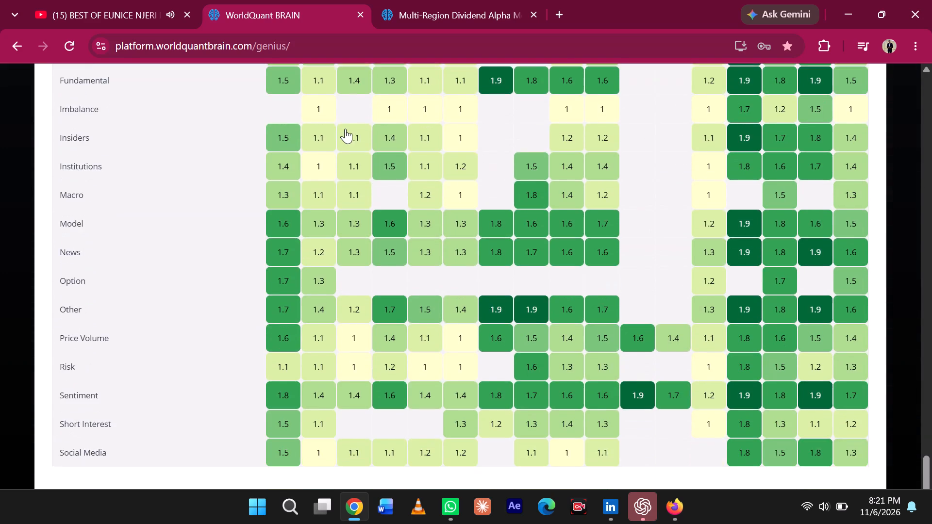
pyautogui.scroll(5, 345, 129)
pyautogui.scroll(4, 358, 294)
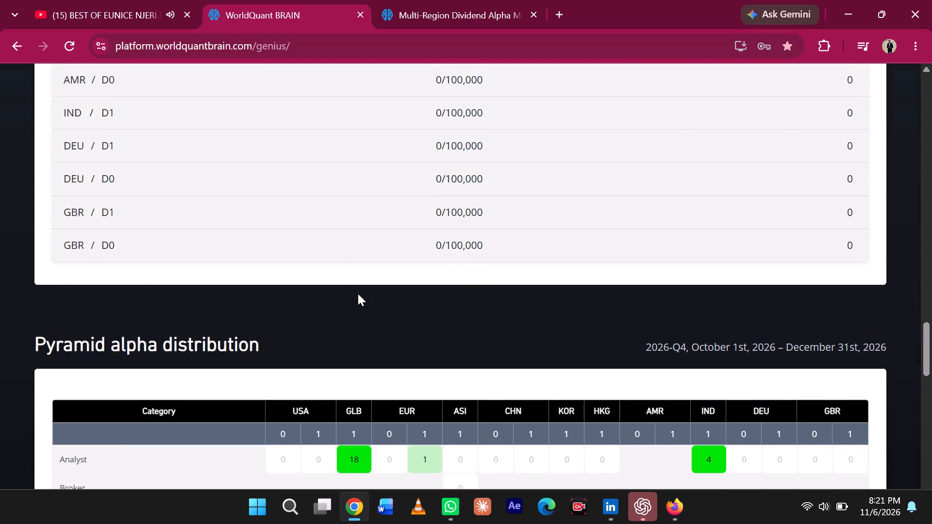
pyautogui.scroll(19, 358, 294)
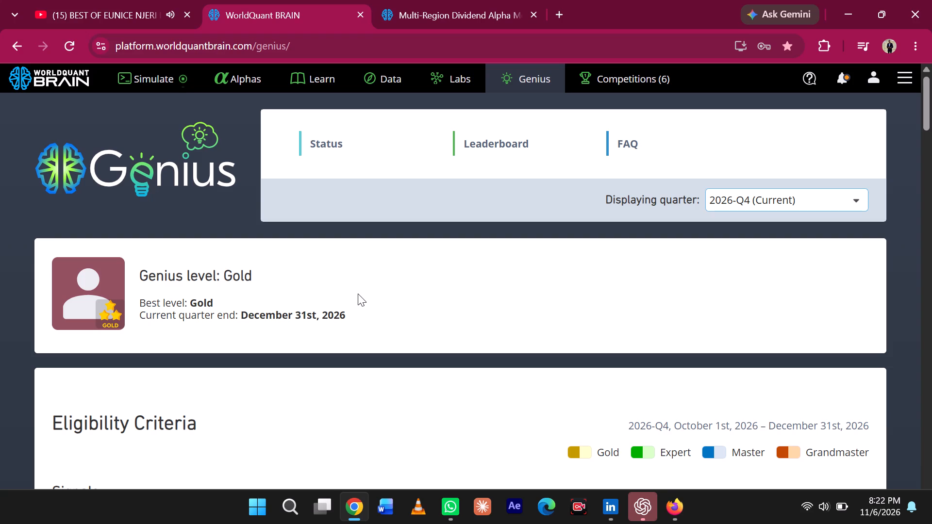
# Open the Simulate page and replace the vec_count operator with ts_scale in the Simulation 31 alpha expression.
pyautogui.click(159, 82)
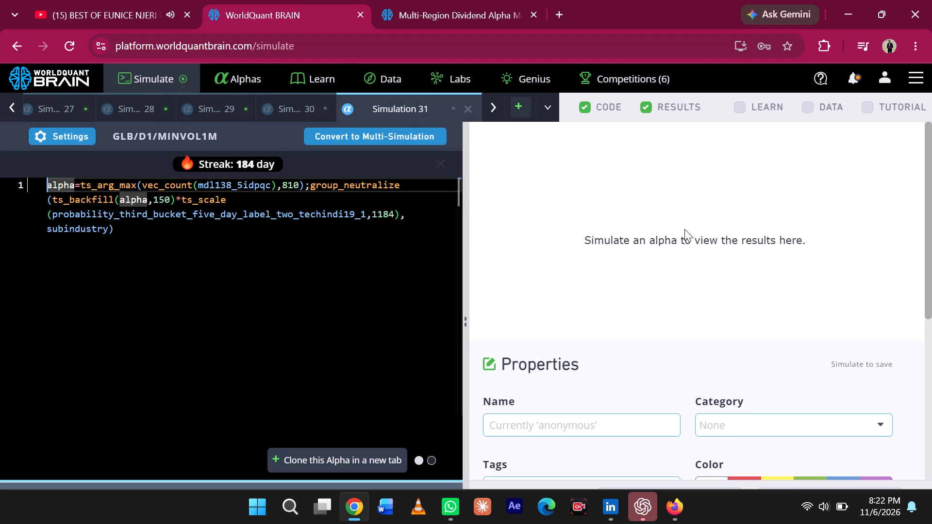
pyautogui.scroll(-1, 684, 229)
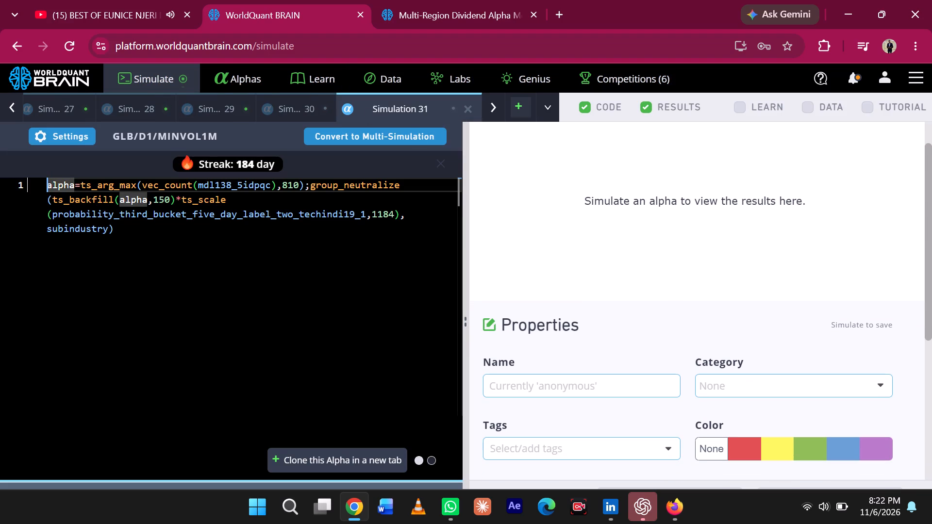
pyautogui.doubleClick(192, 182)
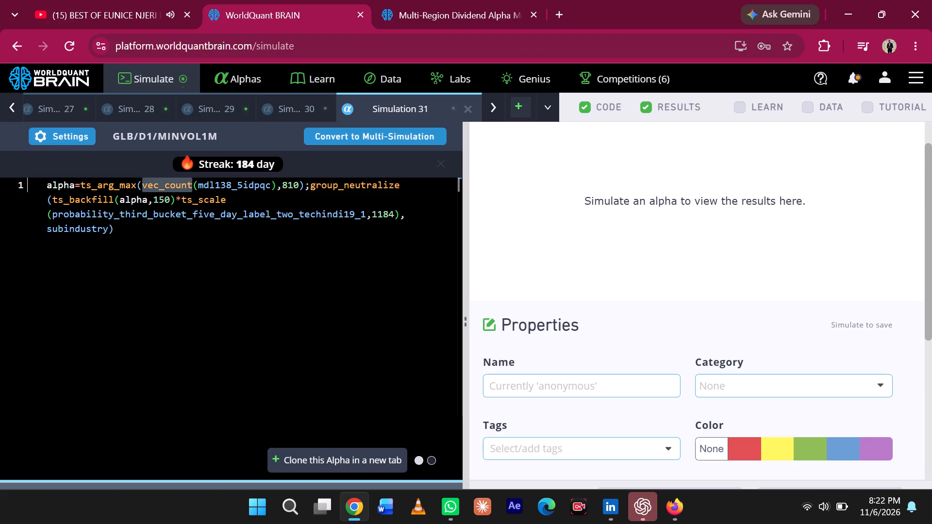
pyautogui.press('BackSpace')
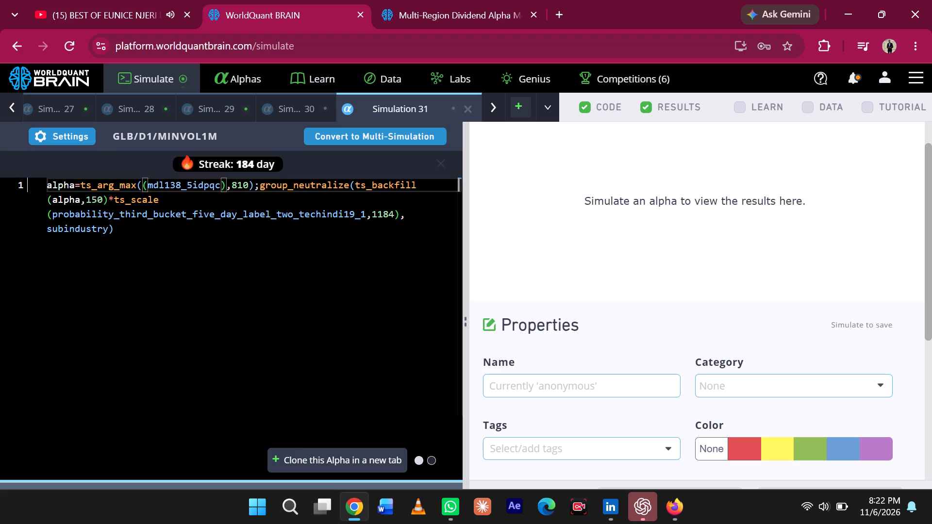
pyautogui.write('ts')
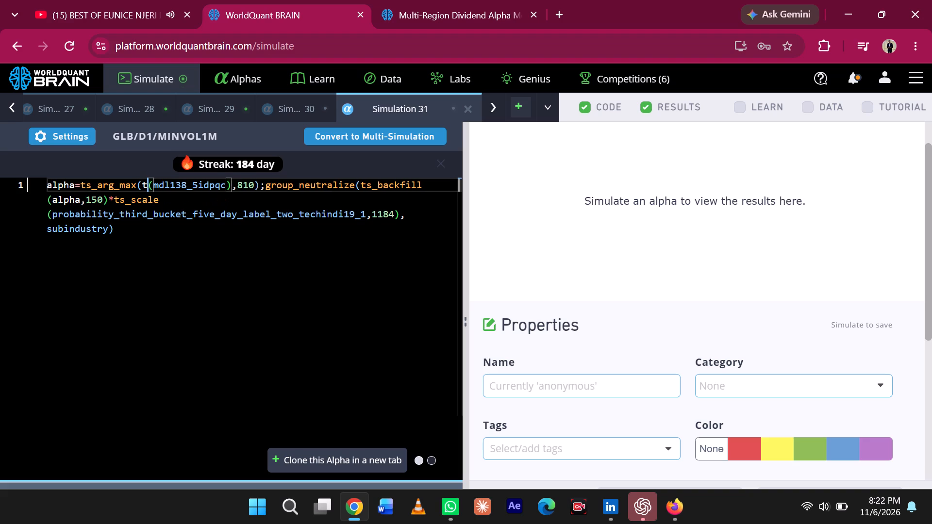
pyautogui.hotkey('shift', '_')
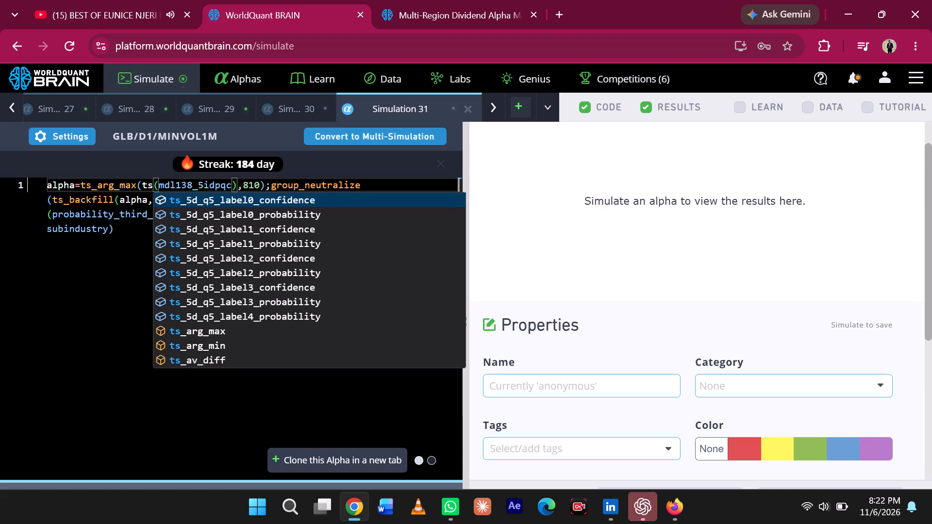
pyautogui.write('scale')
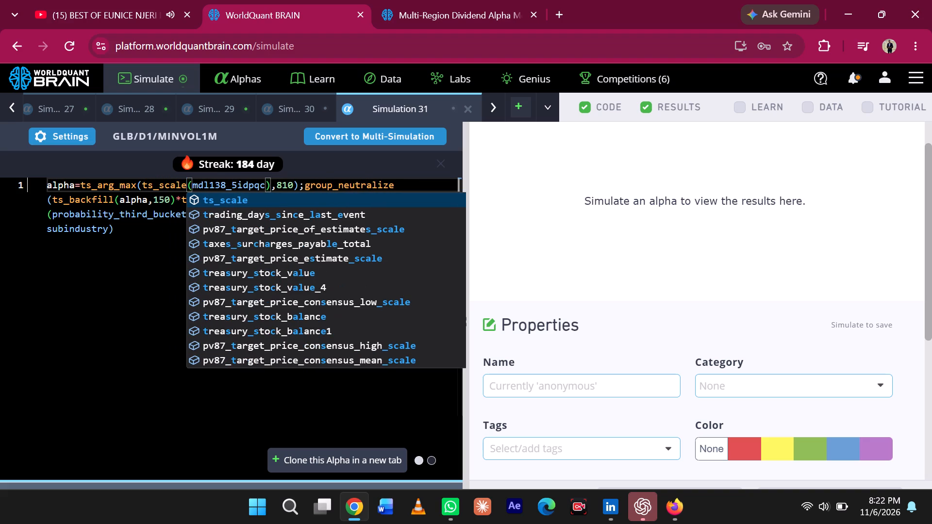
# Replace the mdl138_5idpqc field inside ts_scale with oth335_combined_all_region_shield and add a lookback of 600.
pyautogui.doubleClick(267, 189)
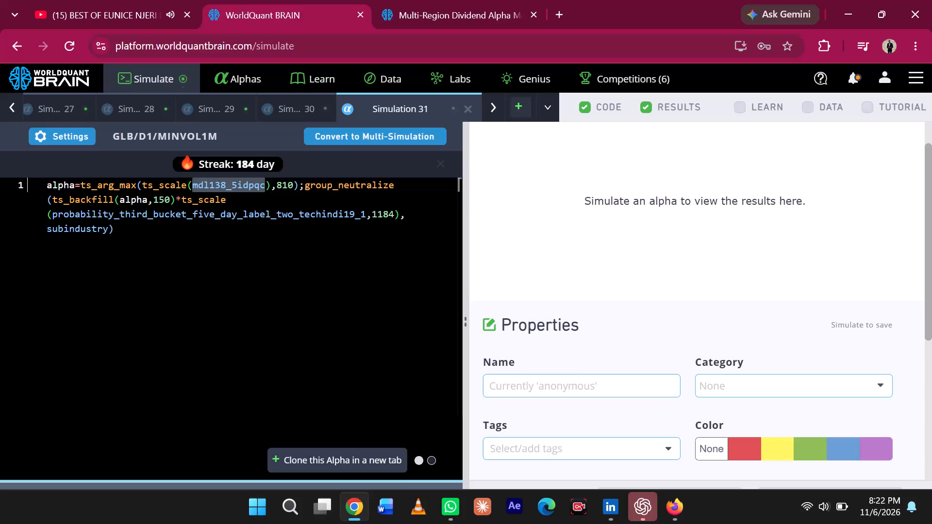
pyautogui.press('super+v')
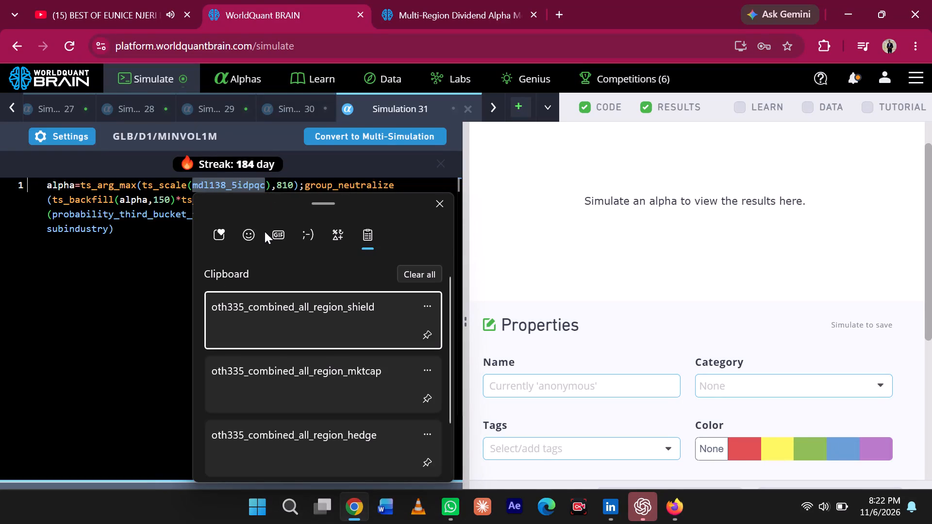
pyautogui.click(265, 319)
pyautogui.hotkey('ctrl', 'v')
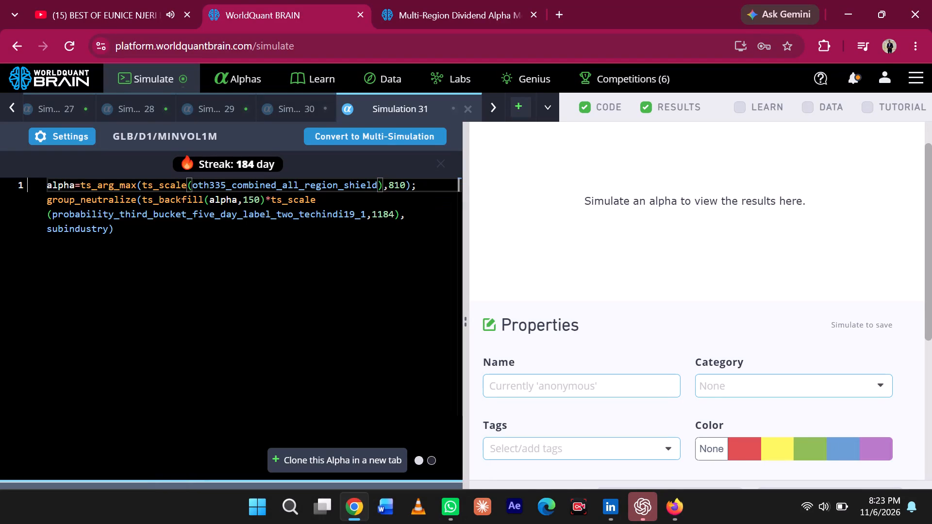
pyautogui.press(',')
pyautogui.write('600')
# Run a full simulation of the edited alpha without visualization.
pyautogui.click(262, 505)
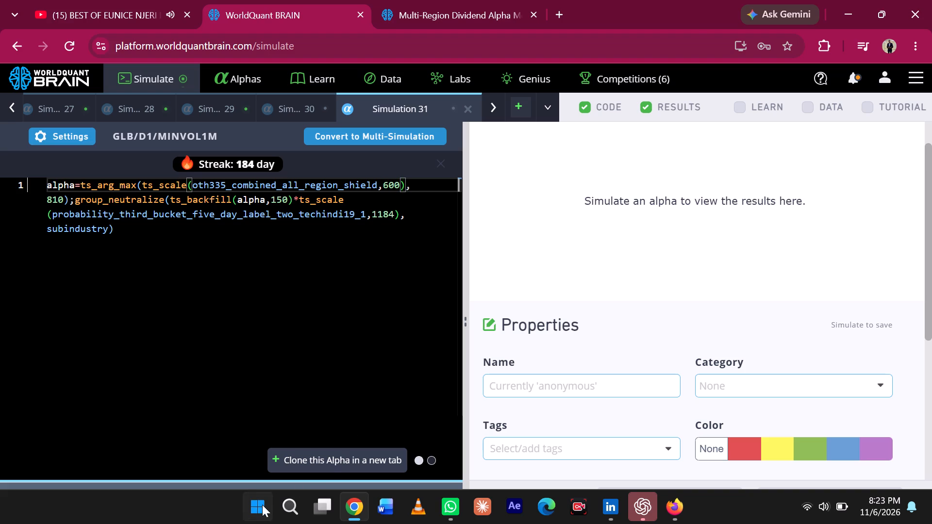
pyautogui.click(262, 505)
pyautogui.click(318, 500)
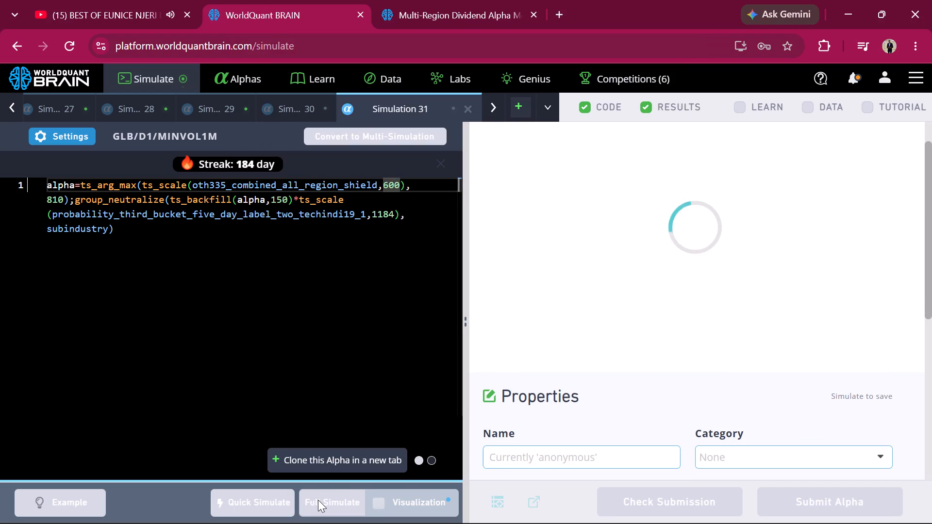
# Clone the alpha into a new simulation tab and select its oth335_combined_all_region_shield field for replacement.
pyautogui.click(366, 460)
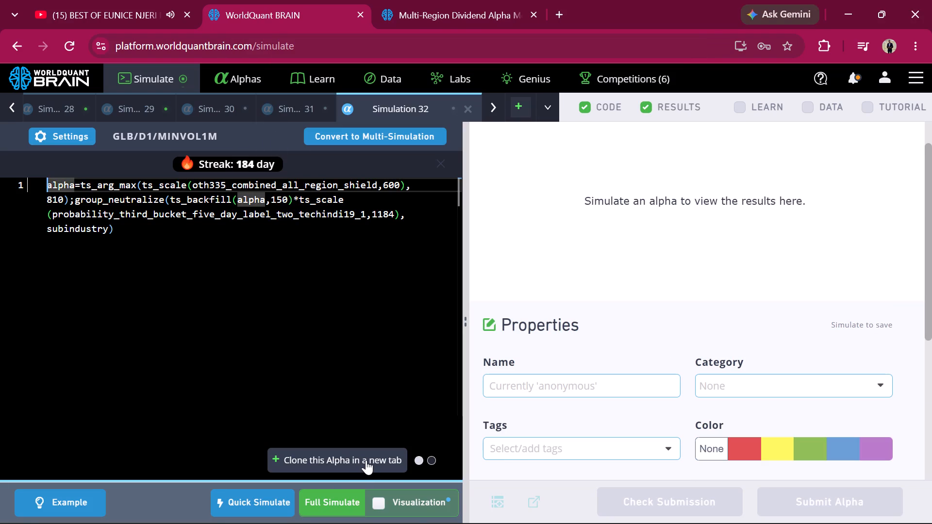
pyautogui.doubleClick(378, 184)
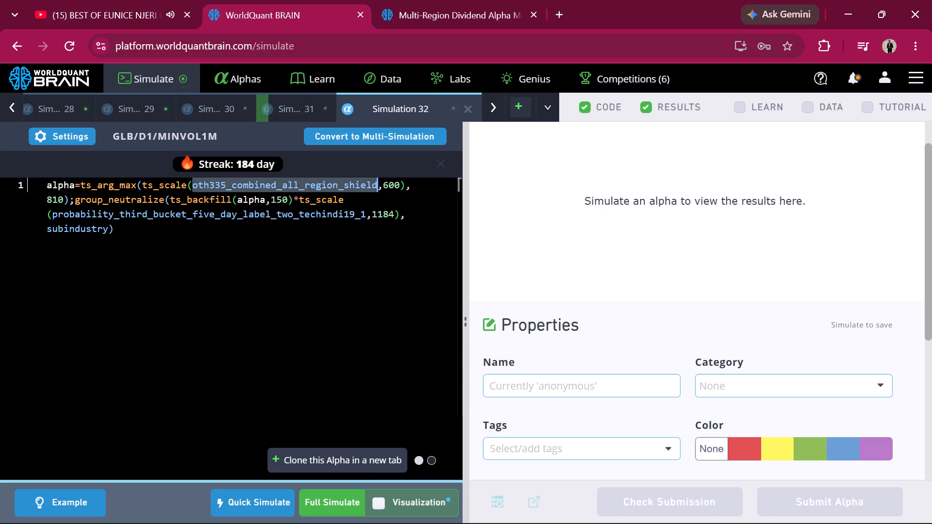
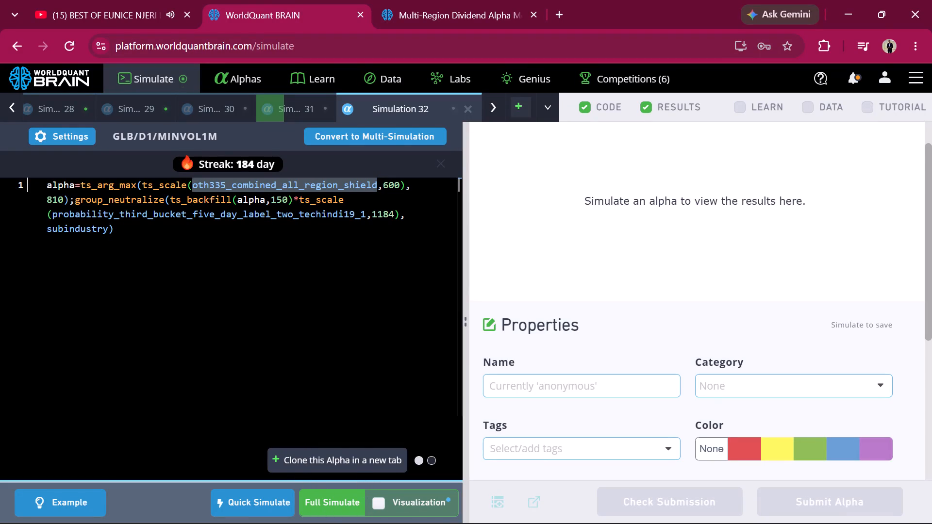
# Replace the selected field with oth335_combined_all_region_mktcap and run a full simulation of the alpha.
pyautogui.press('super+v')
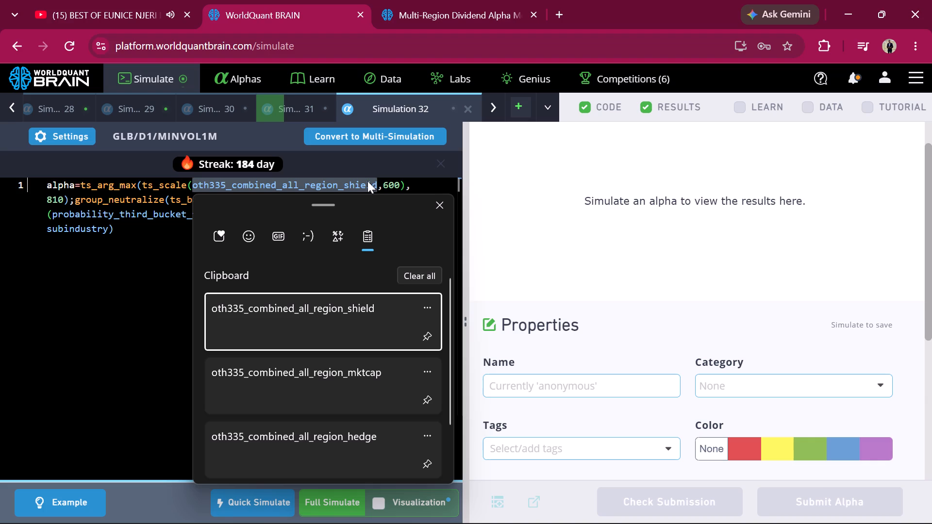
pyautogui.click(304, 378)
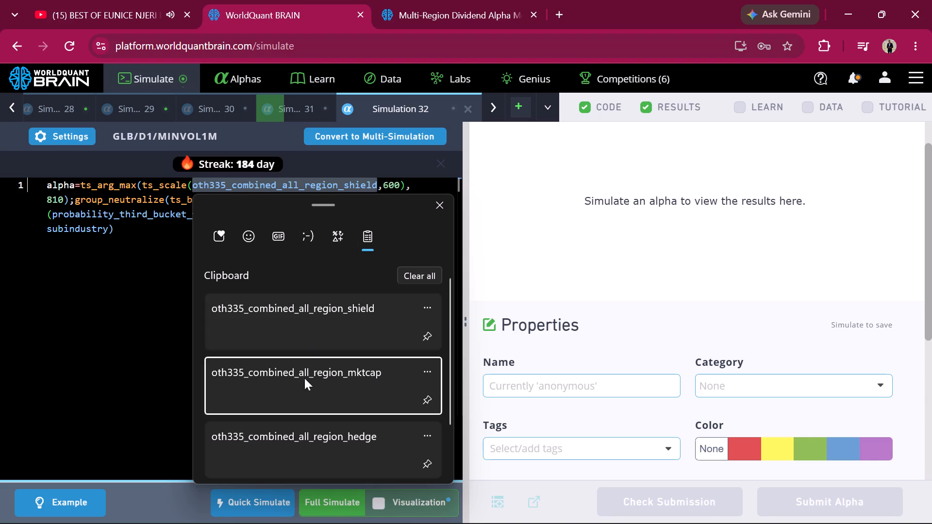
pyautogui.hotkey('ctrl', 'v')
pyautogui.click(336, 497)
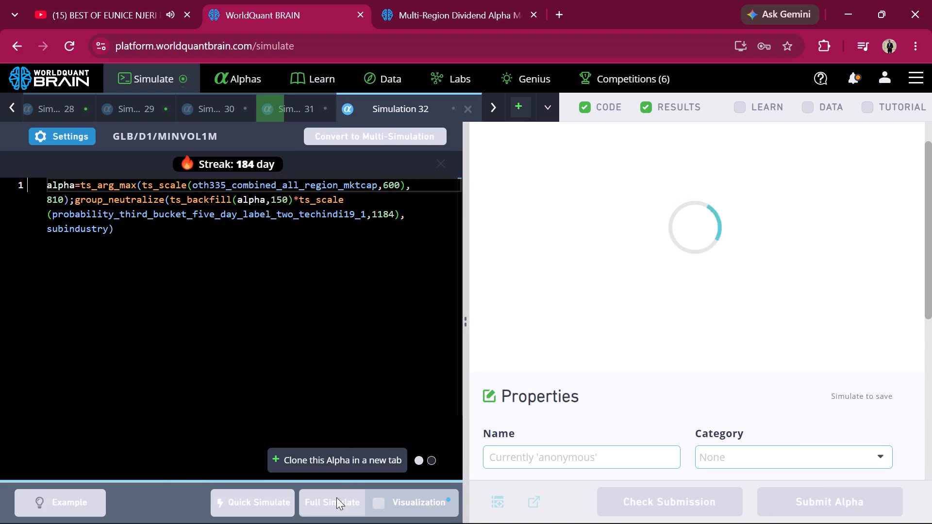
# Clone the alpha into a new simulation, swap its mktcap field for oth335_combined_all_region_hedge, and run a full simulation.
pyautogui.click(357, 459)
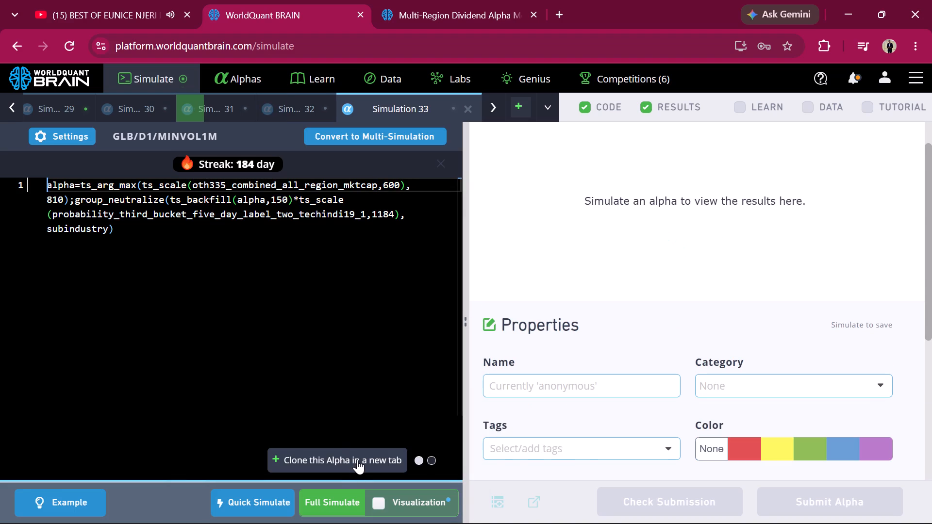
pyautogui.doubleClick(377, 189)
pyautogui.press('super+v')
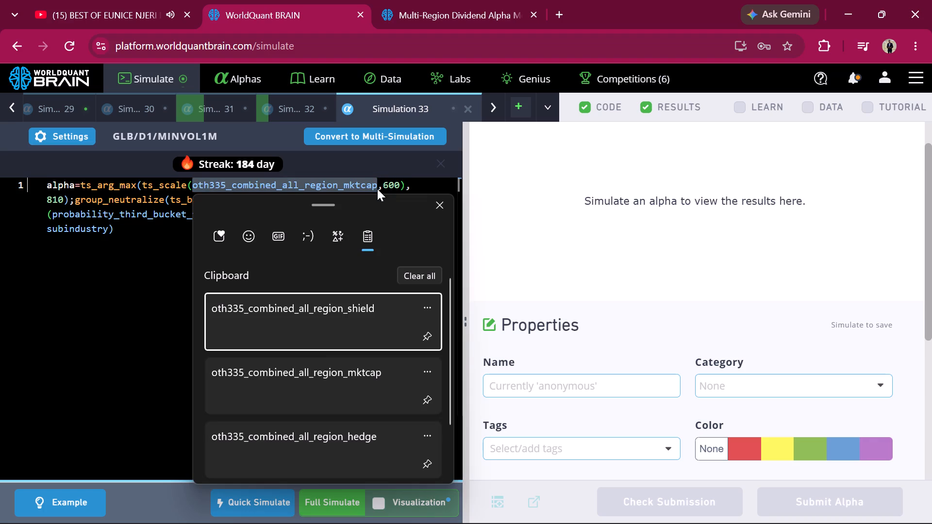
pyautogui.click(271, 450)
pyautogui.hotkey('ctrl', 'v')
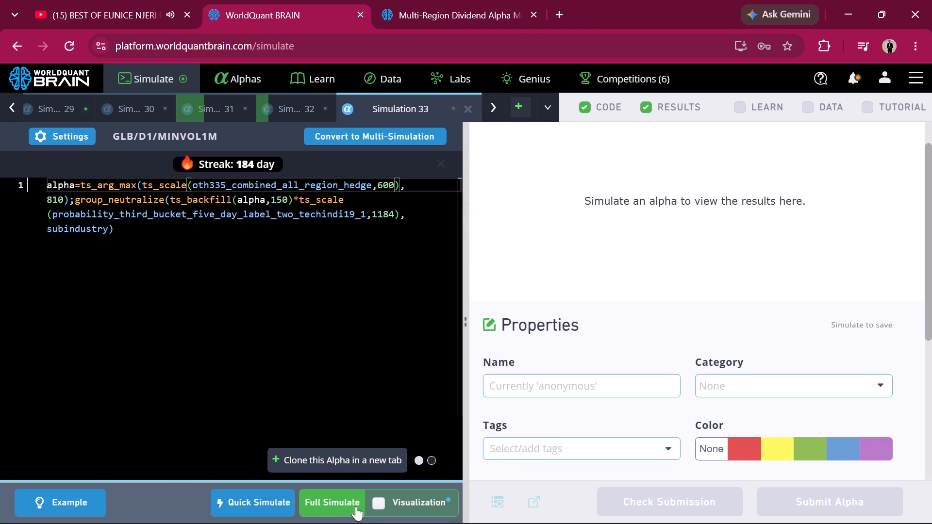
pyautogui.click(347, 504)
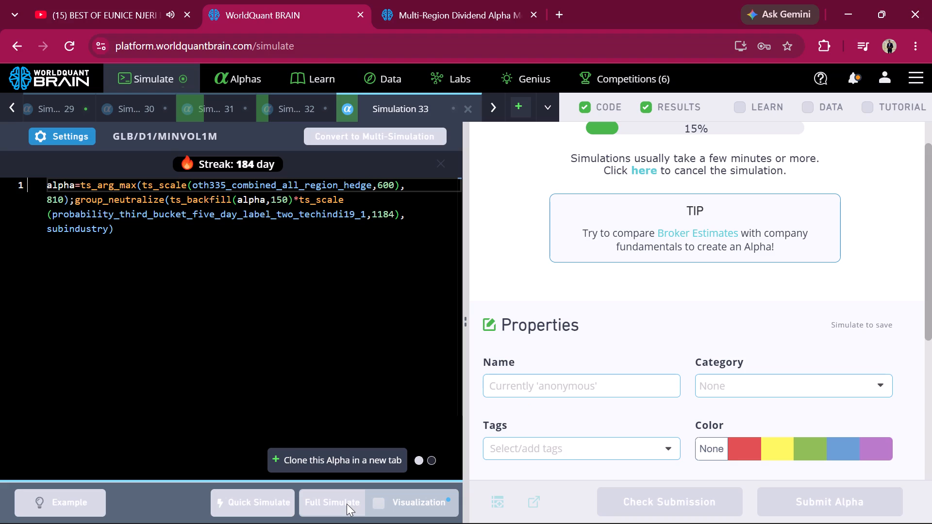
# Clone the hedge alpha into a new simulation, set its neutralization to Country / Region, and run a full simulation.
pyautogui.click(372, 465)
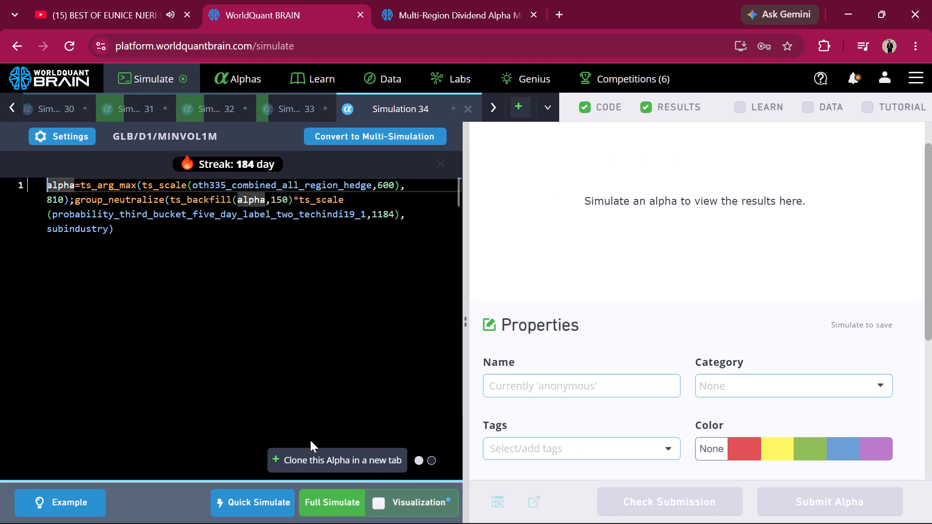
pyautogui.doubleClick(371, 182)
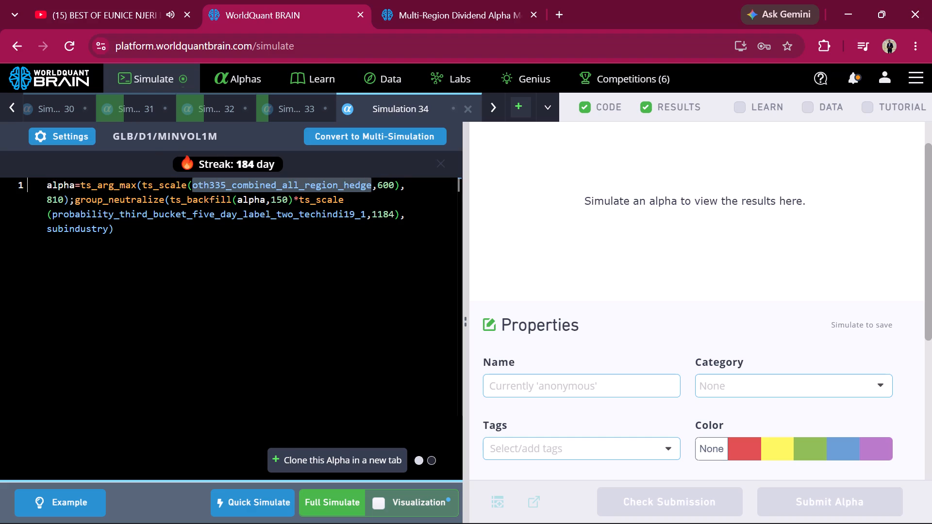
pyautogui.click(59, 135)
pyautogui.click(123, 349)
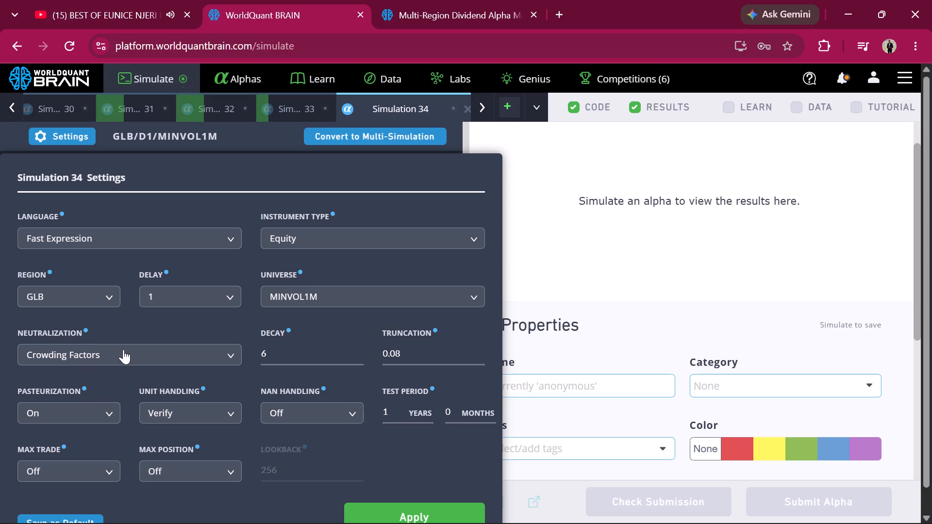
pyautogui.scroll(-2, 81, 475)
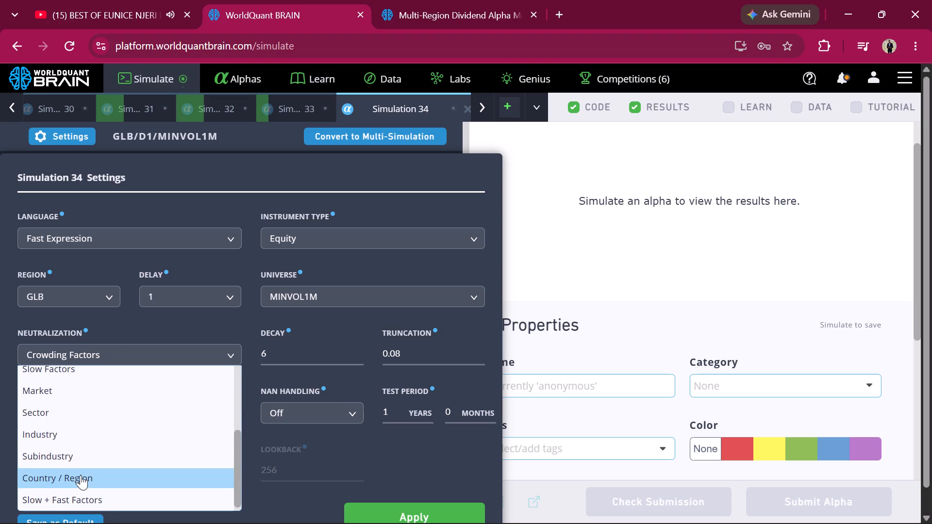
pyautogui.scroll(-1, 101, 431)
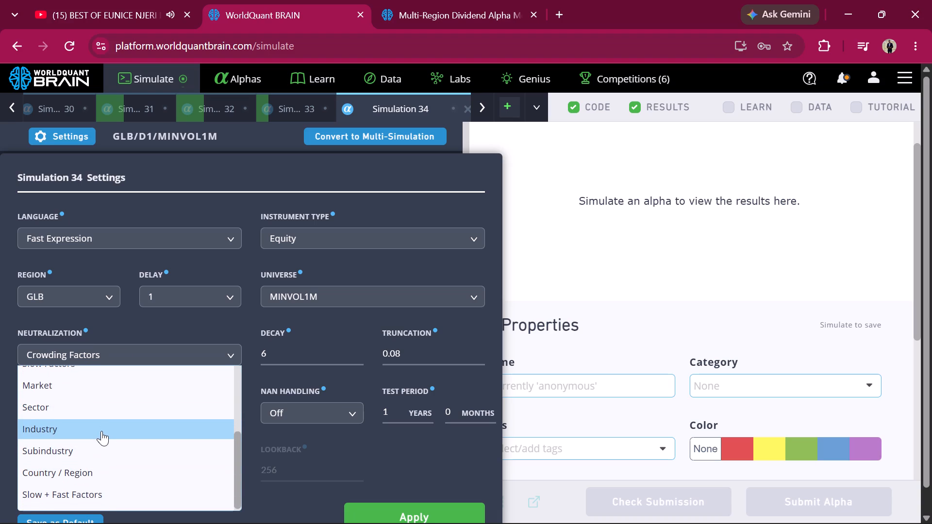
pyautogui.click(78, 475)
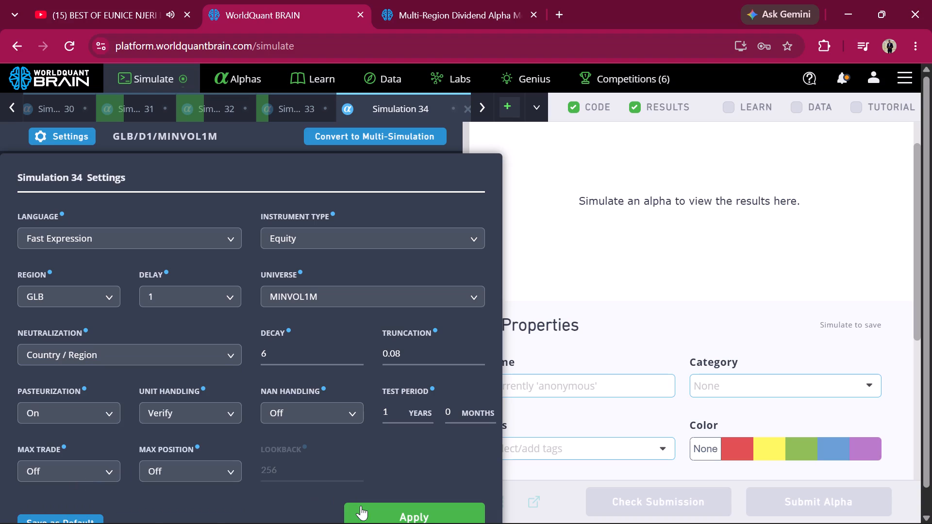
pyautogui.click(366, 510)
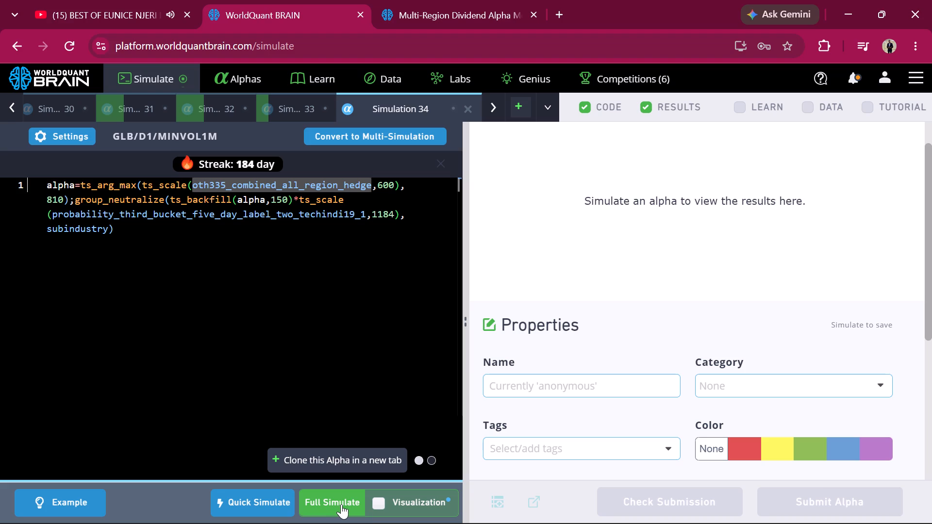
pyautogui.click(341, 504)
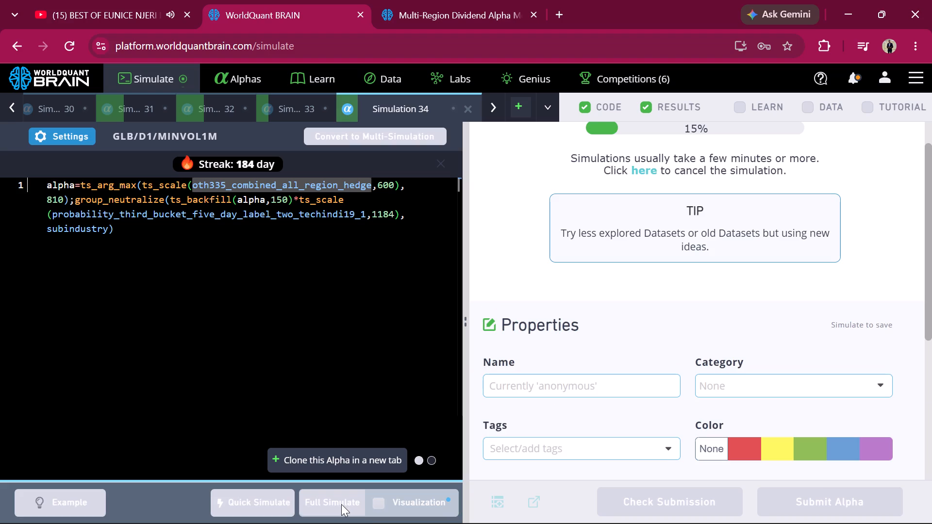
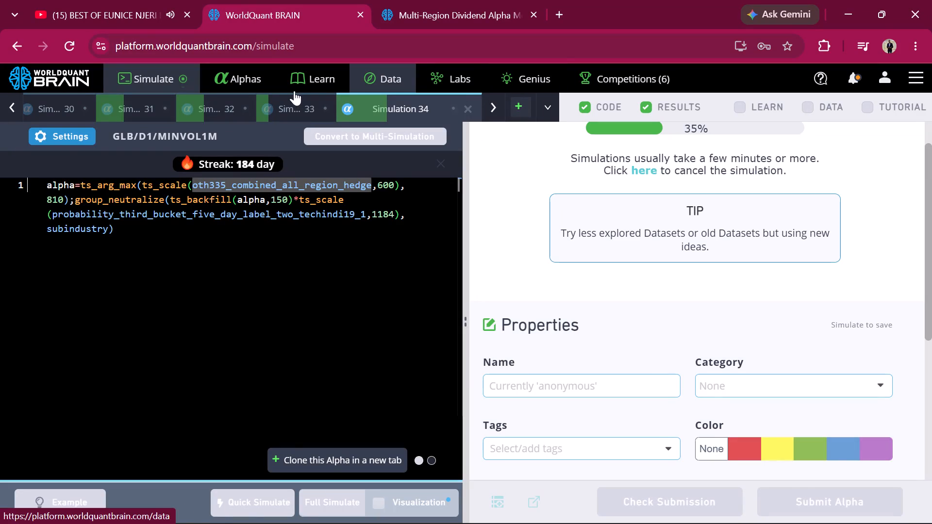
# Open a new, blank Super Simulation alongside the existing alpha simulations.
pyautogui.click(519, 104)
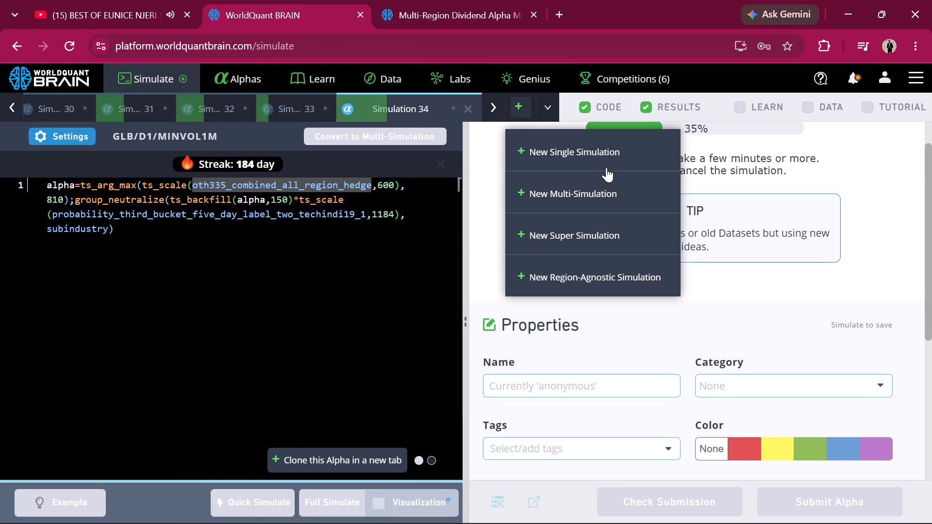
pyautogui.click(548, 230)
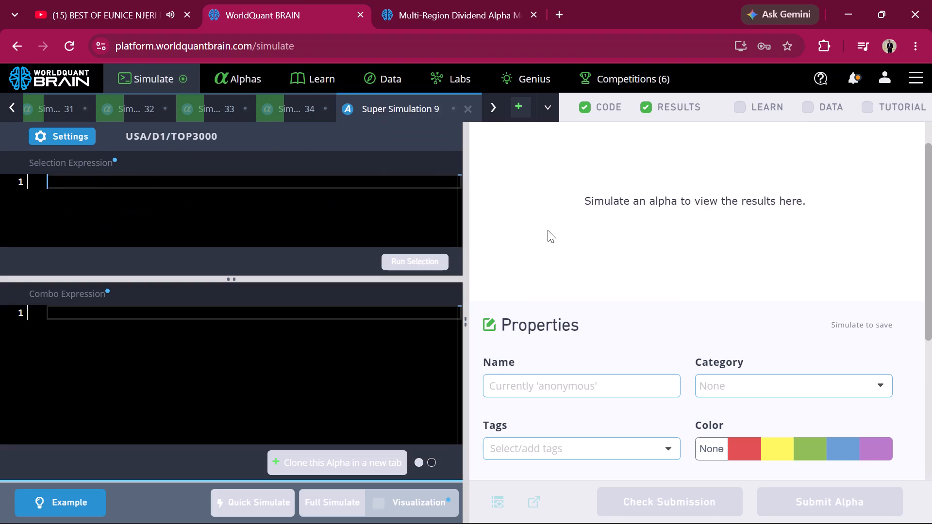
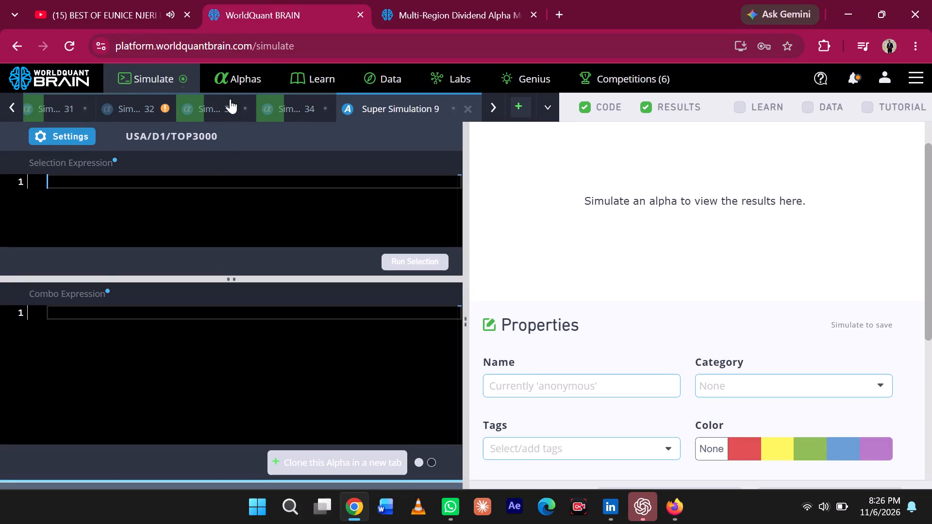
# Open Simulation 32, reveal its test period, and review the IS-period summary and investability-constrained figures.
pyautogui.hscroll(2, 213, 112)
pyautogui.click(213, 112)
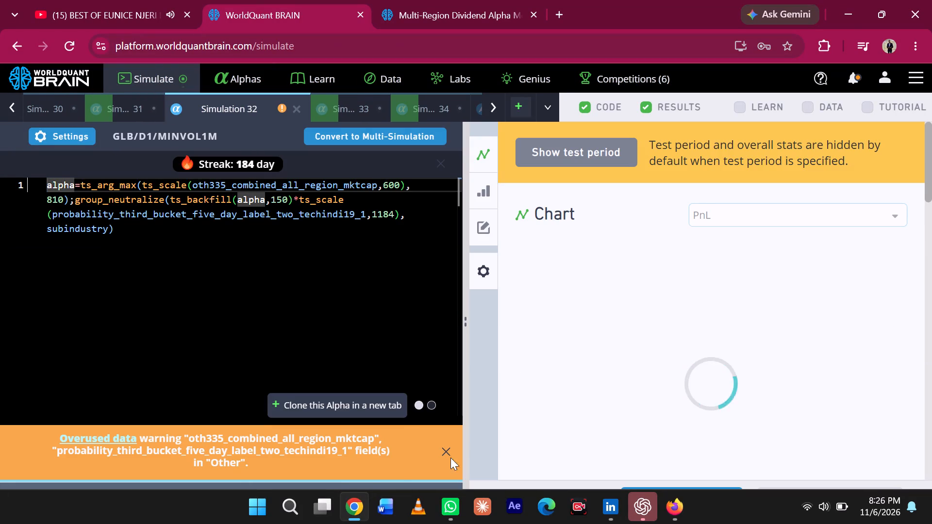
pyautogui.click(252, 506)
pyautogui.click(252, 506)
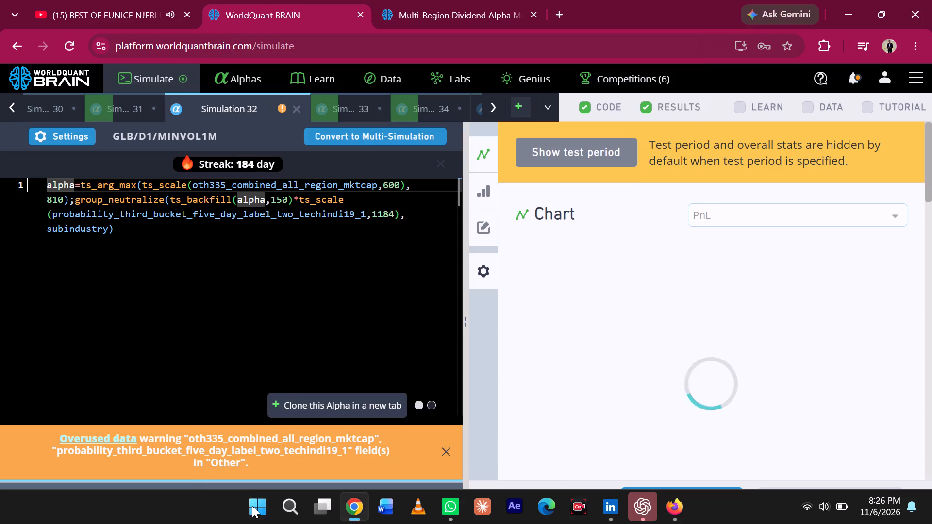
pyautogui.click(652, 500)
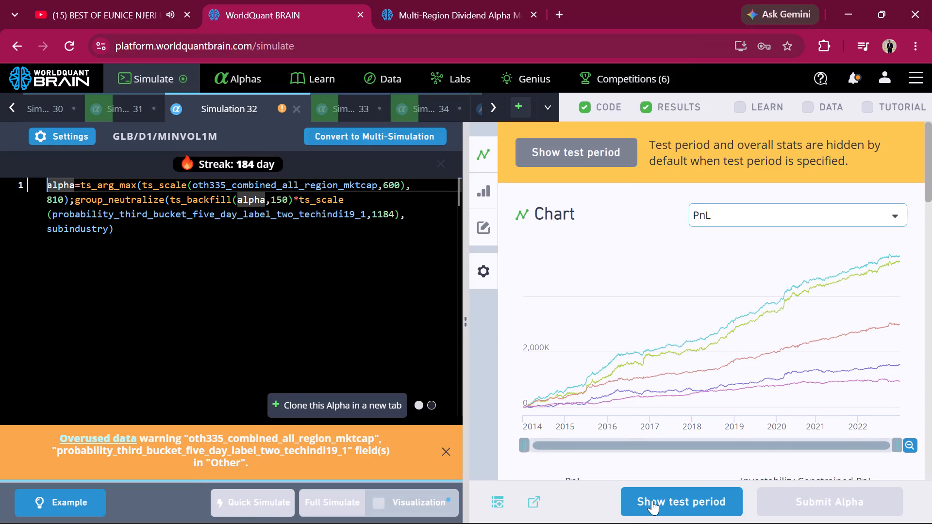
pyautogui.scroll(-2, 652, 500)
pyautogui.scroll(-2, 749, 408)
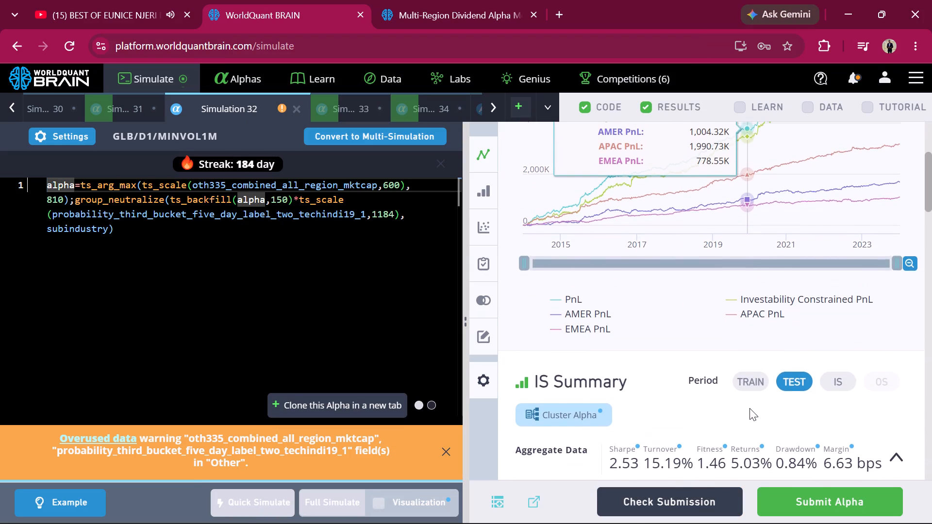
pyautogui.click(839, 377)
pyautogui.scroll(-2, 839, 377)
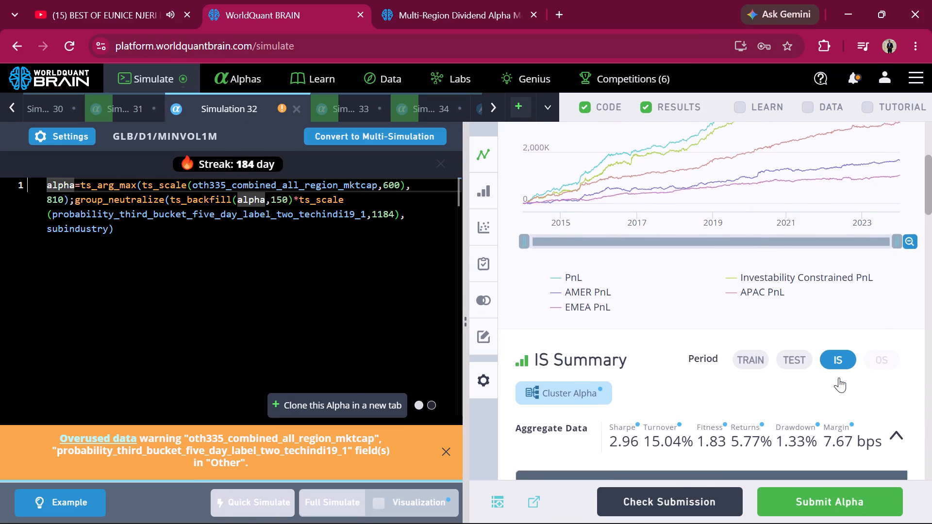
pyautogui.scroll(-11, 839, 377)
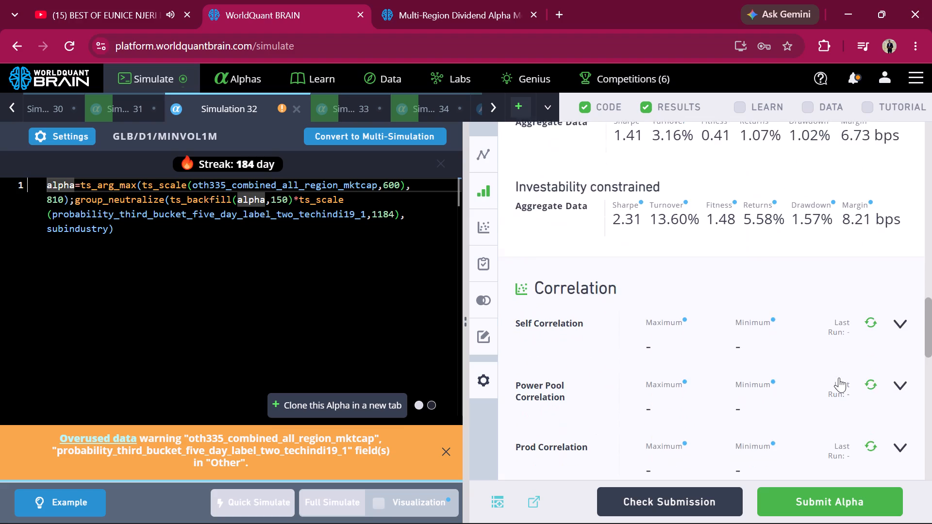
pyautogui.scroll(-1, 839, 377)
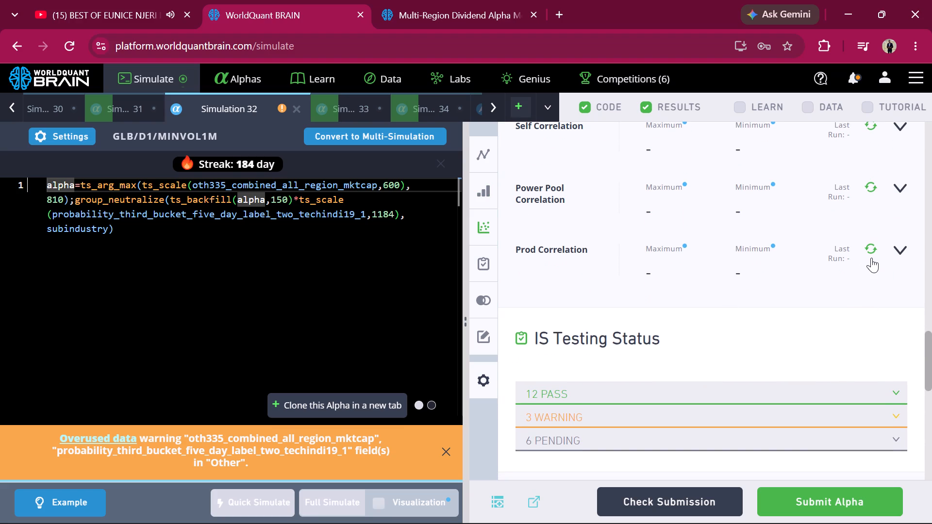
pyautogui.click(872, 253)
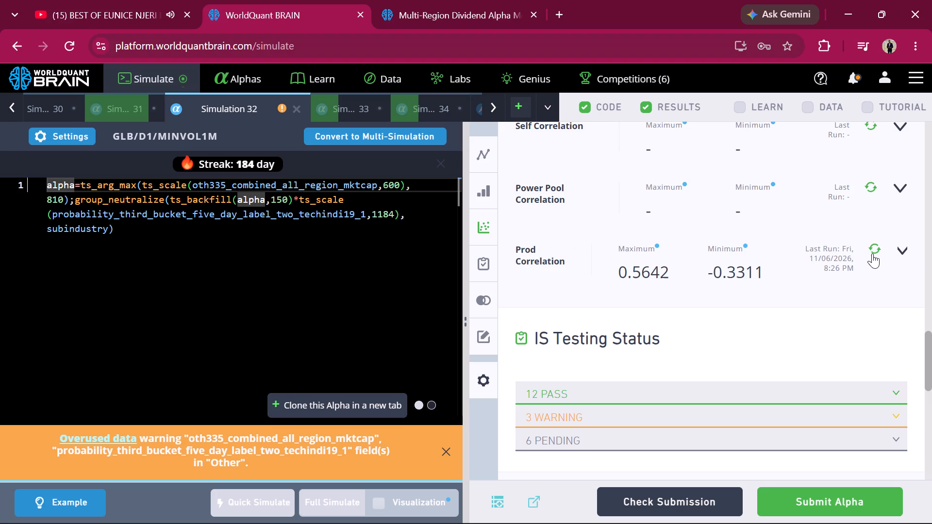
pyautogui.click(870, 190)
pyautogui.scroll(1, 870, 190)
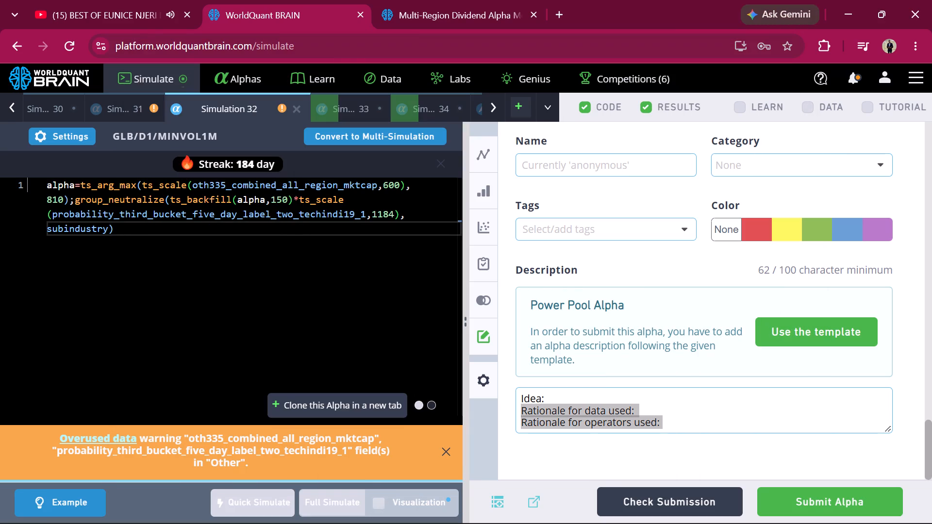
pyautogui.moveTo(530, 408); pyautogui.dragTo(511, 394)
pyautogui.press('BackSpace')
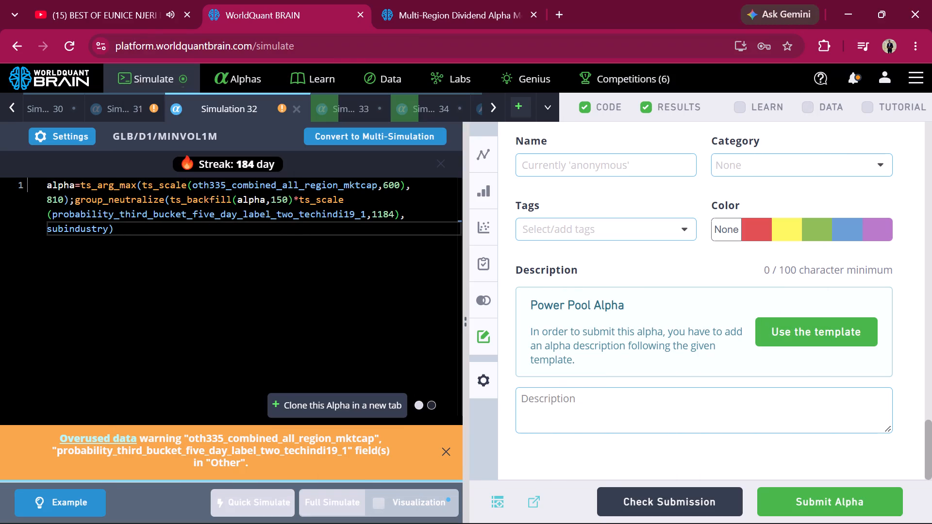
pyautogui.hotkey('ctrl', 'v')
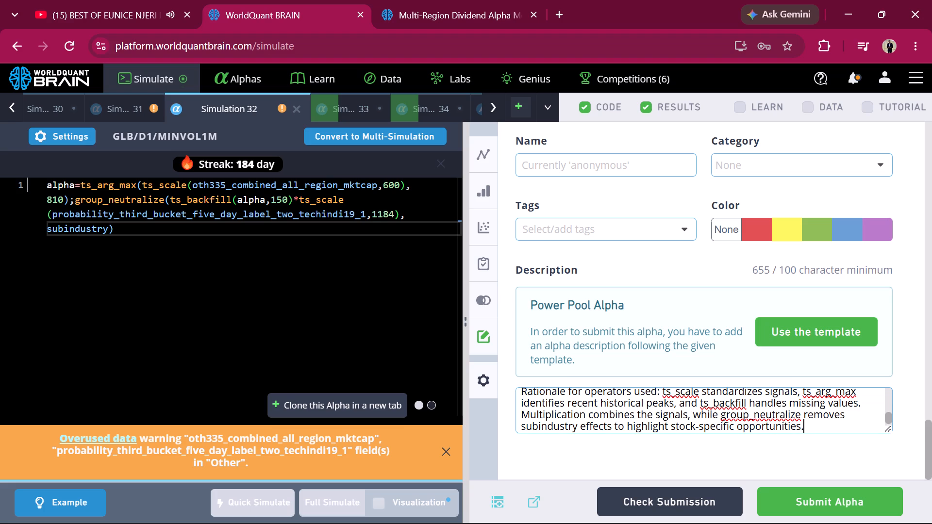
# Remove the blank lines before Rationale for data used and Rationale for operators used in Simulation 32's description.
pyautogui.scroll(1, 525, 397)
pyautogui.click(520, 407)
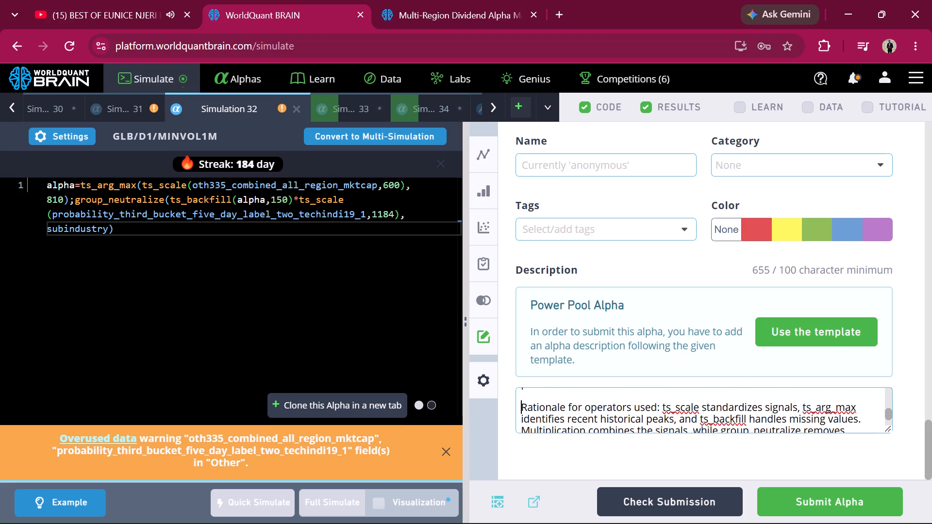
pyautogui.press('BackSpace')
pyautogui.scroll(1, 520, 407)
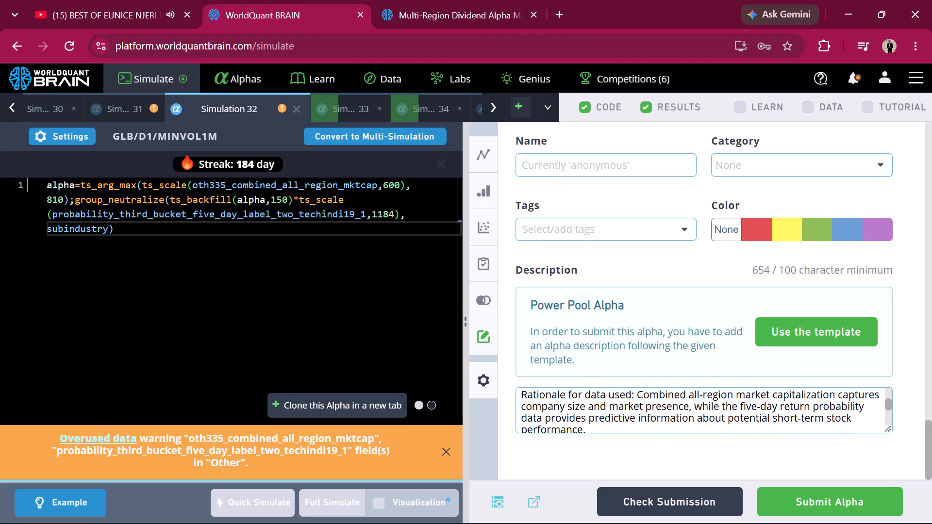
pyautogui.scroll(1, 520, 407)
pyautogui.scroll(-1, 524, 409)
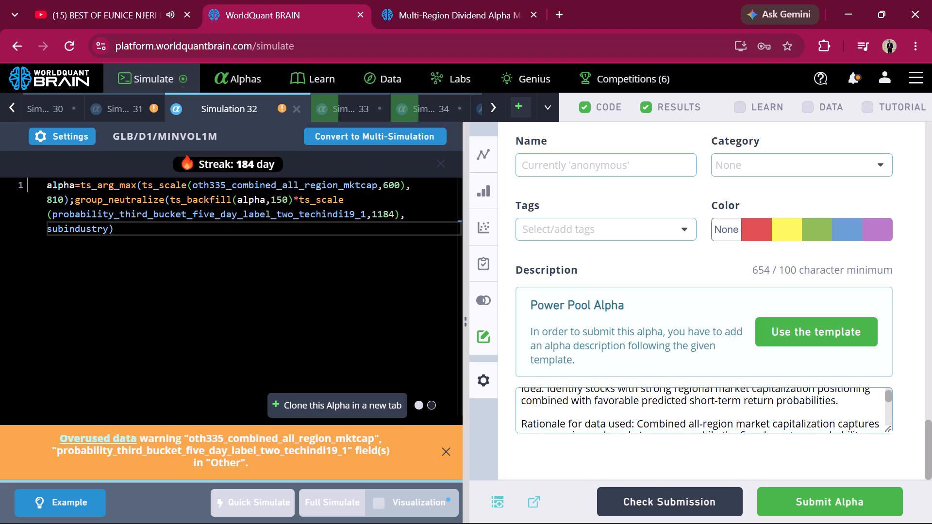
pyautogui.scroll(-1, 524, 409)
pyautogui.click(519, 421)
pyautogui.press('BackSpace')
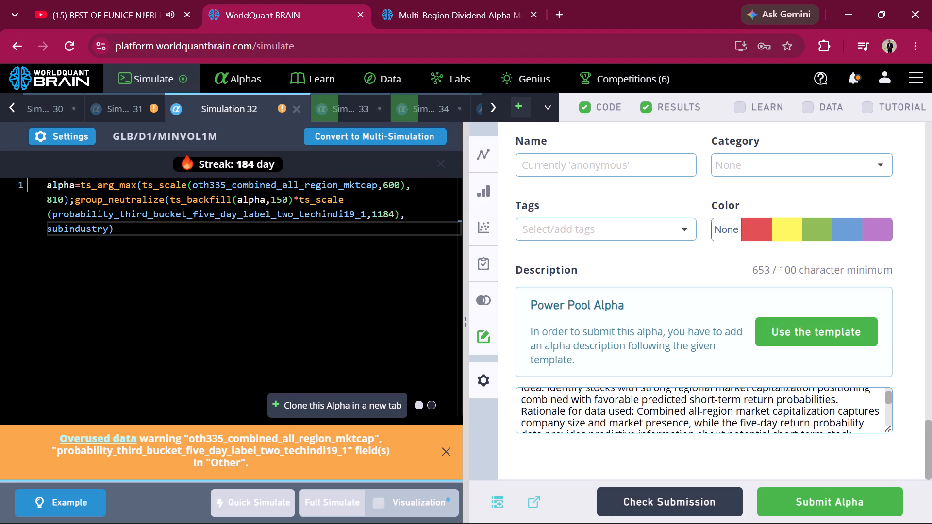
pyautogui.scroll(2, 519, 421)
pyautogui.scroll(-4, 519, 421)
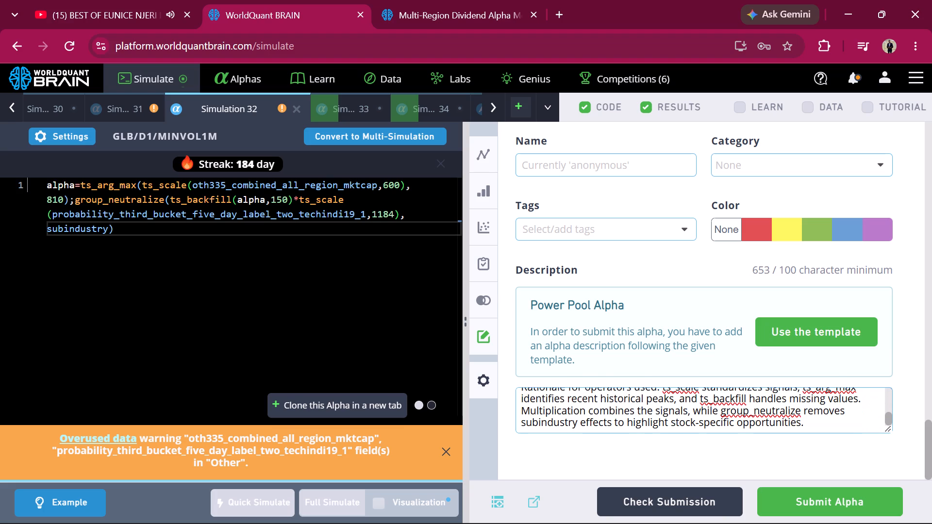
# Run the submission check on Simulation 32 and examine the list of passed tests.
pyautogui.click(719, 495)
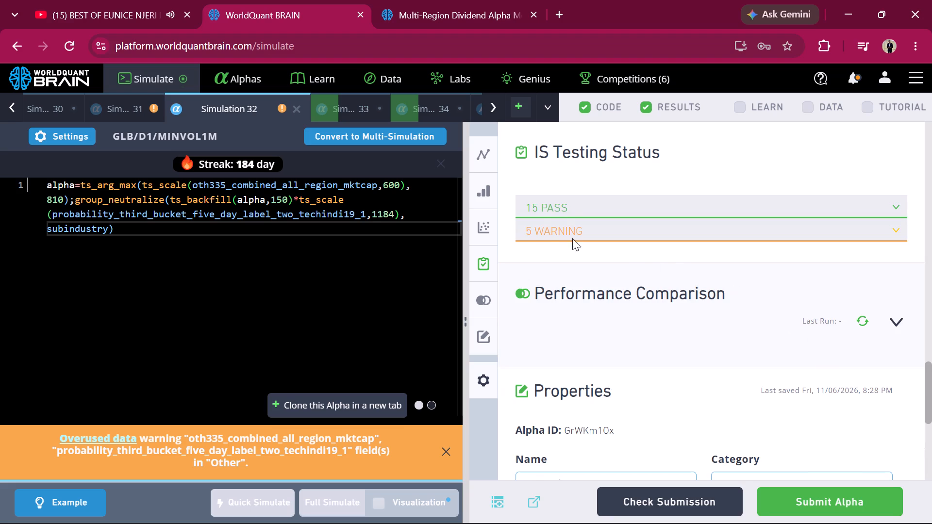
pyautogui.click(577, 212)
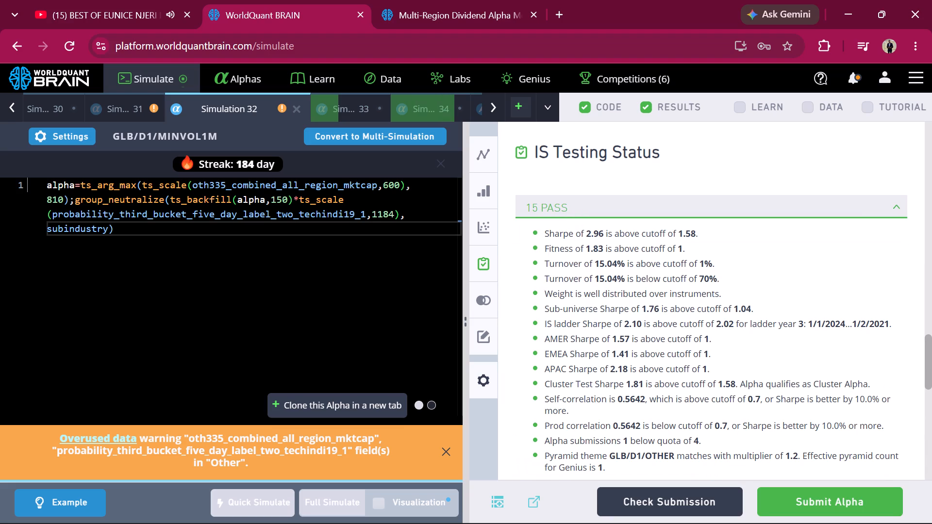
# Submit Simulation 32's alpha.
pyautogui.click(776, 495)
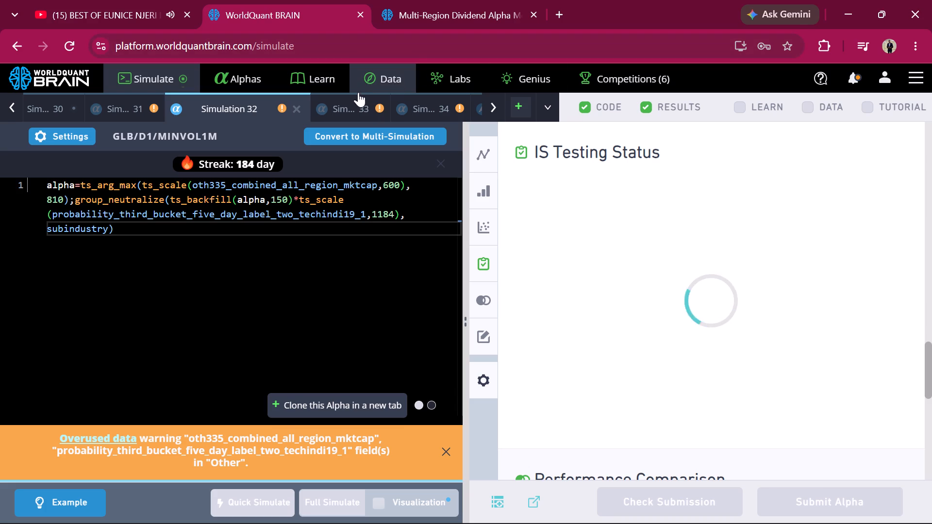
# Switch to Simulation 33, show its test period, and run its Prod, Power Pool and Self Correlation checks.
pyautogui.click(343, 107)
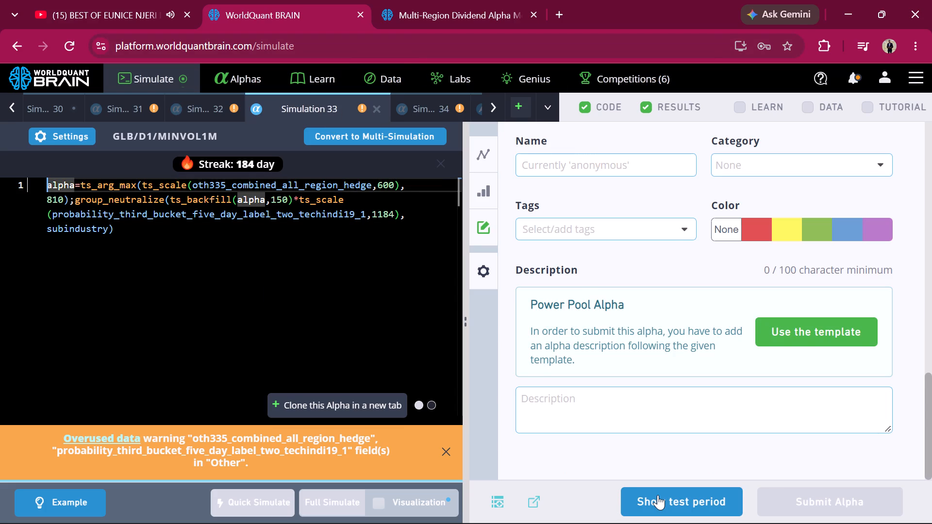
pyautogui.click(658, 495)
pyautogui.scroll(-4, 843, 278)
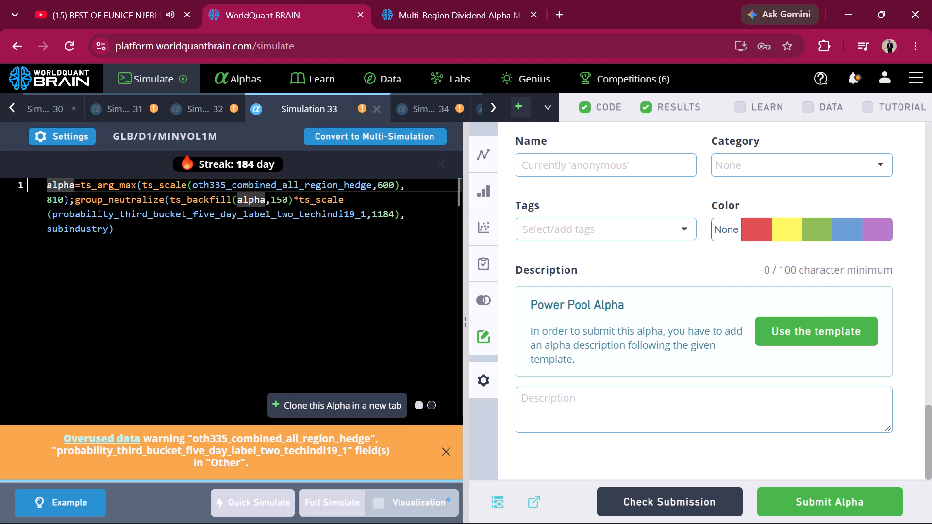
pyautogui.scroll(-4, 673, 336)
pyautogui.scroll(3, 673, 336)
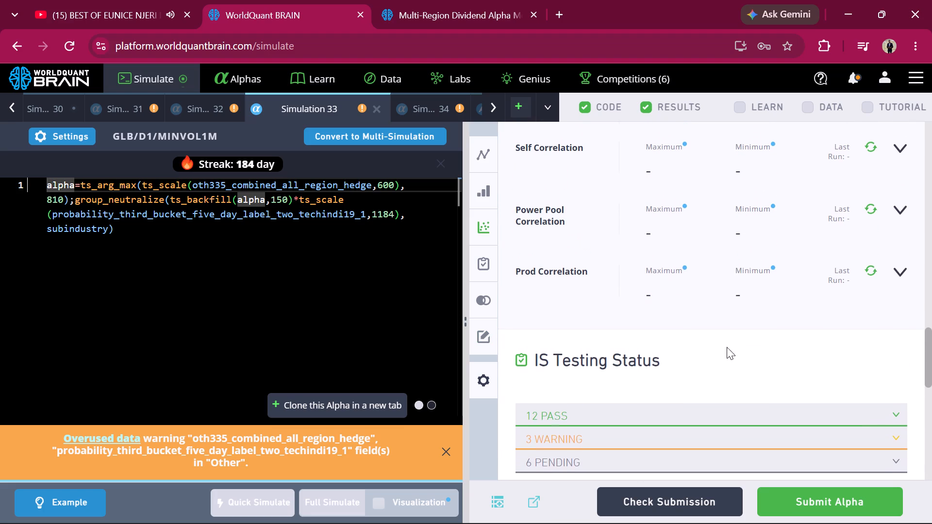
pyautogui.click(872, 270)
pyautogui.click(873, 206)
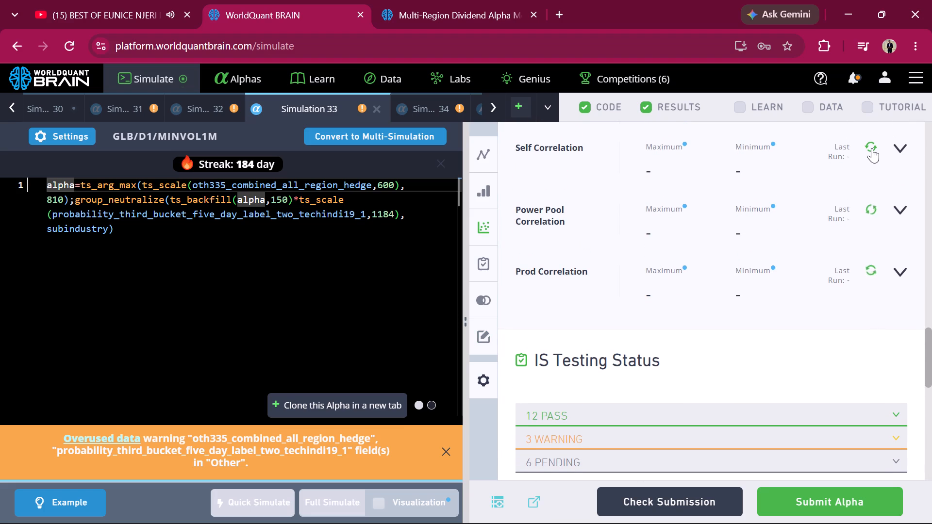
pyautogui.click(872, 148)
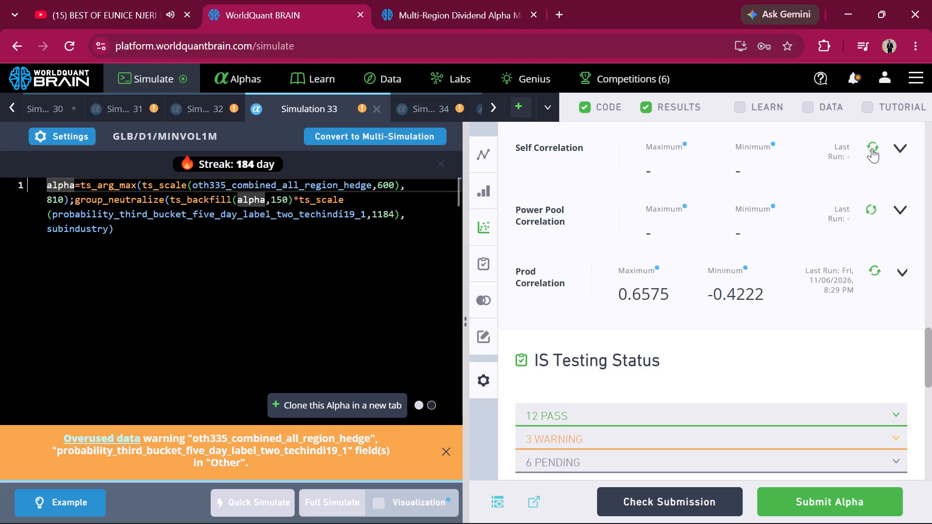
# Paste the copied Idea and Rationale text into Simulation 33's description and remove the blank lines between its sections.
pyautogui.scroll(-3, 668, 406)
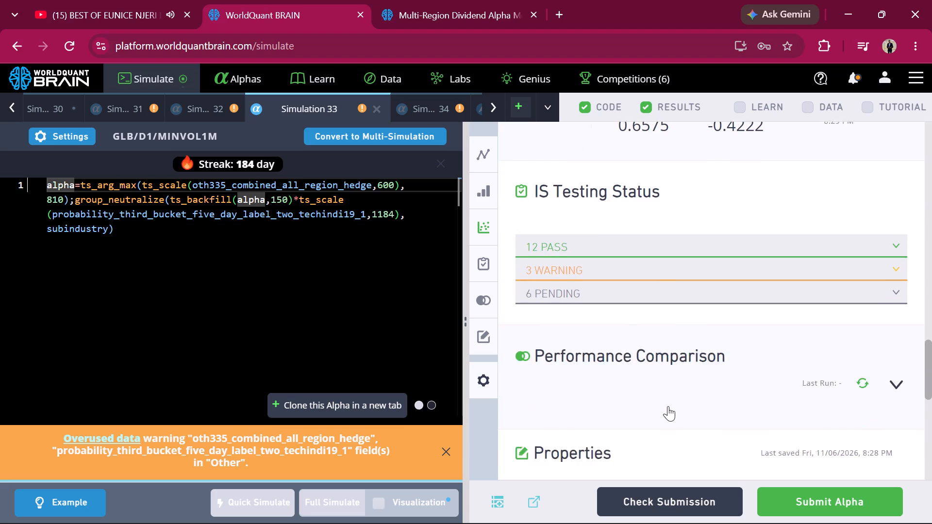
pyautogui.scroll(-4, 668, 406)
pyautogui.click(607, 400)
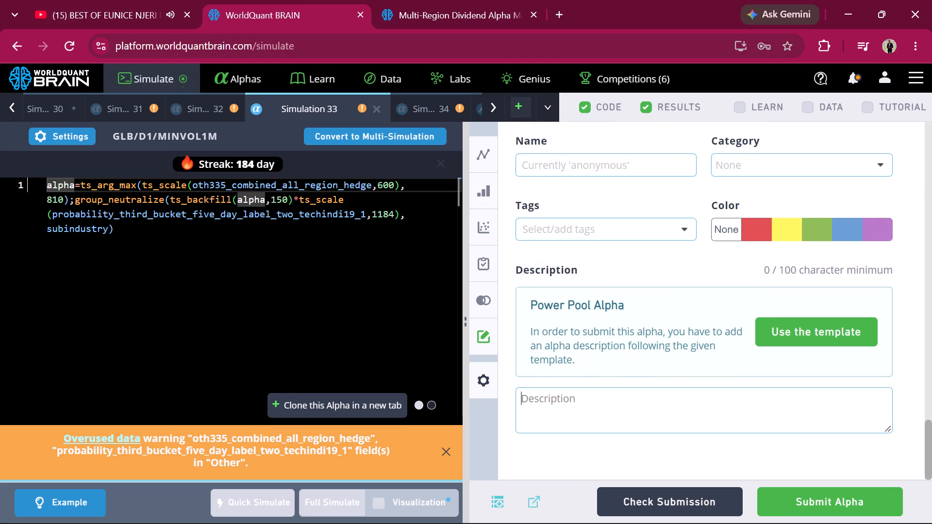
pyautogui.hotkey('ctrl', 'v')
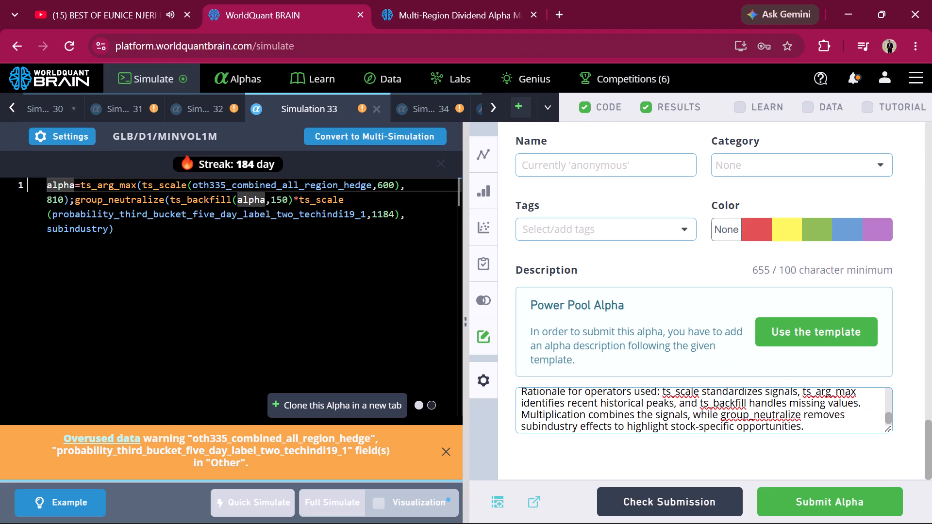
pyautogui.scroll(1, 607, 400)
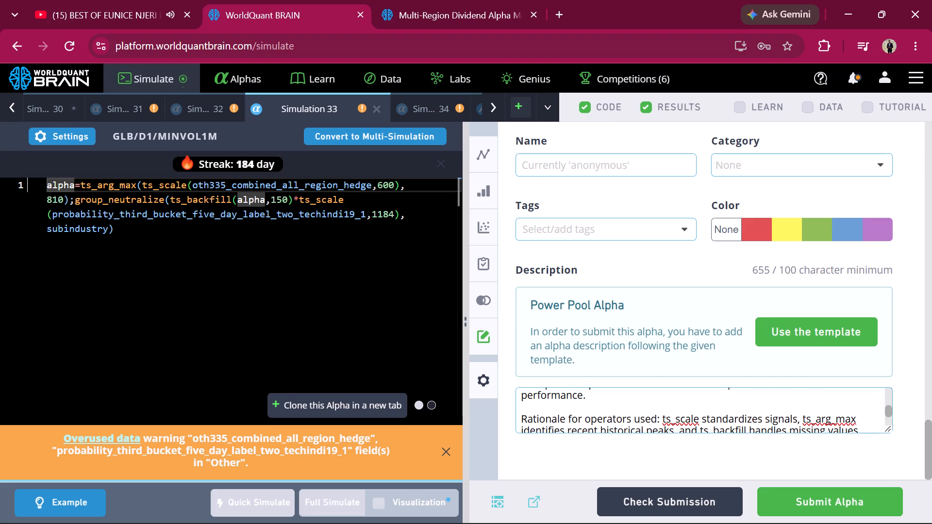
pyautogui.click(521, 419)
pyautogui.press('BackSpace')
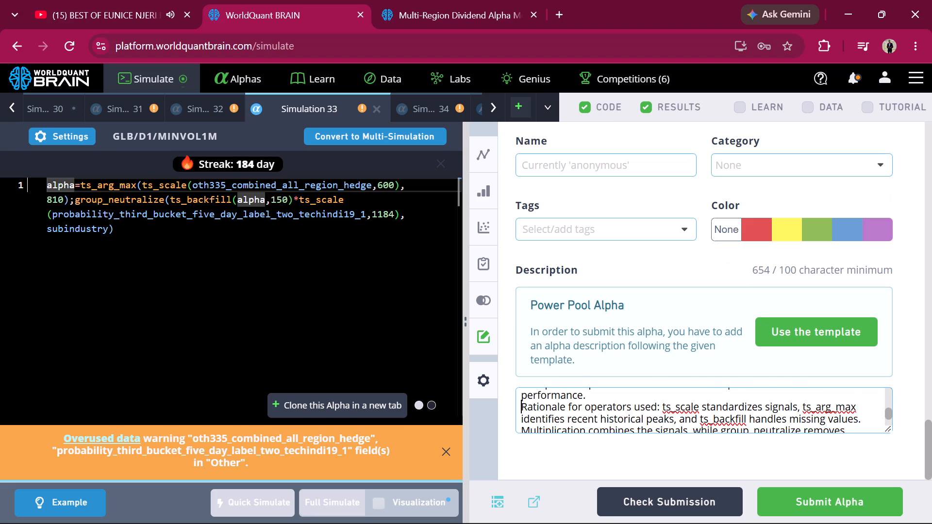
pyautogui.scroll(1, 521, 419)
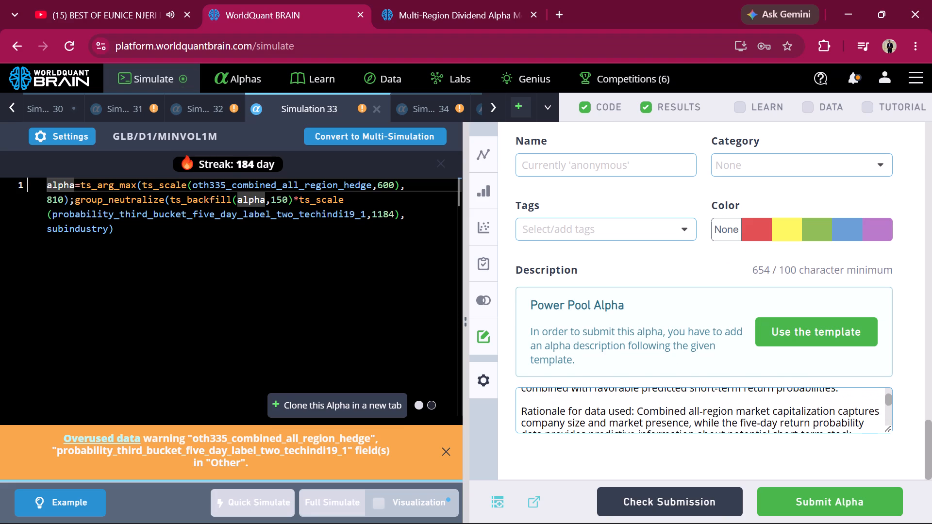
pyautogui.click(517, 407)
pyautogui.press('BackSpace')
pyautogui.scroll(1, 517, 407)
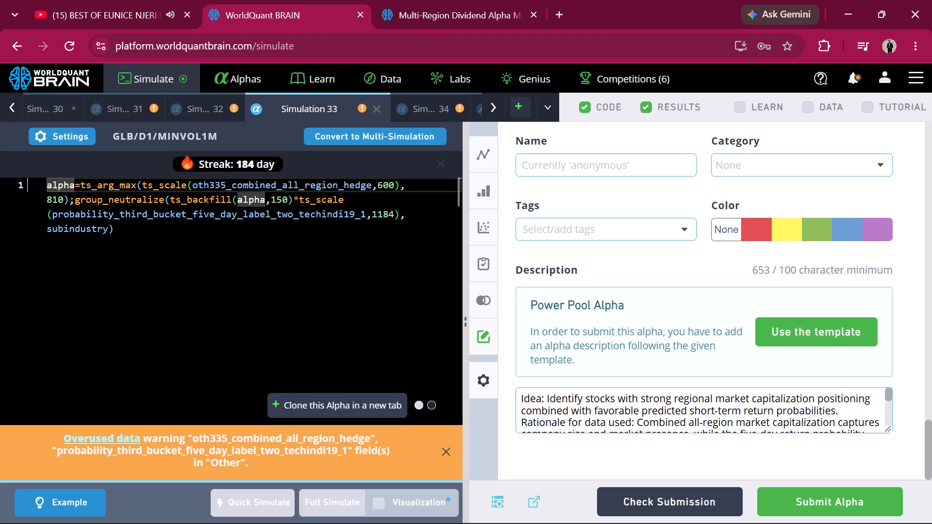
pyautogui.scroll(1, 517, 407)
# Run the submission check on Simulation 33 and look over its description.
pyautogui.click(697, 498)
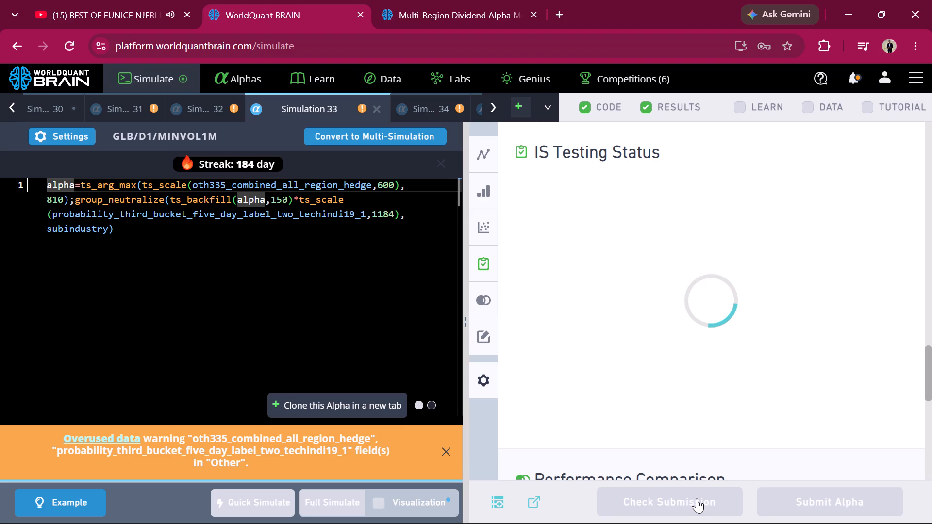
pyautogui.scroll(3, 695, 274)
pyautogui.scroll(-6, 695, 274)
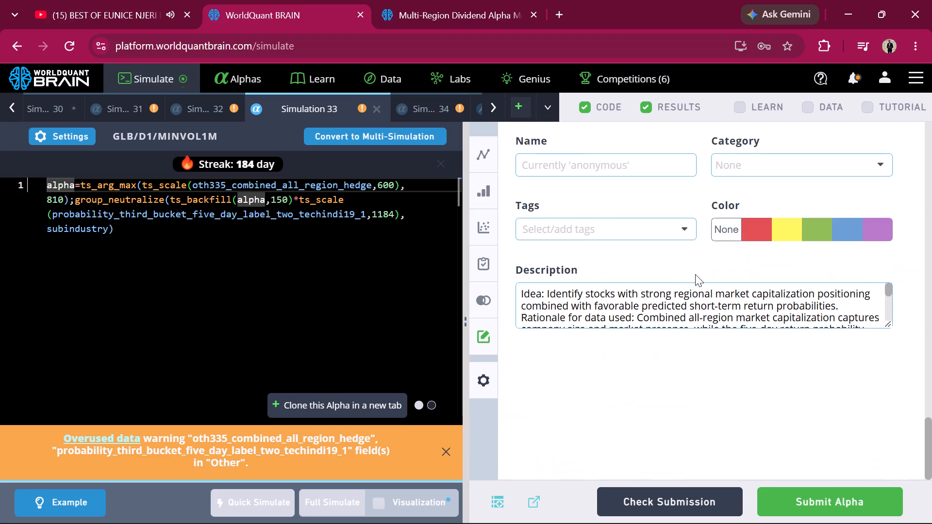
pyautogui.scroll(-2, 695, 274)
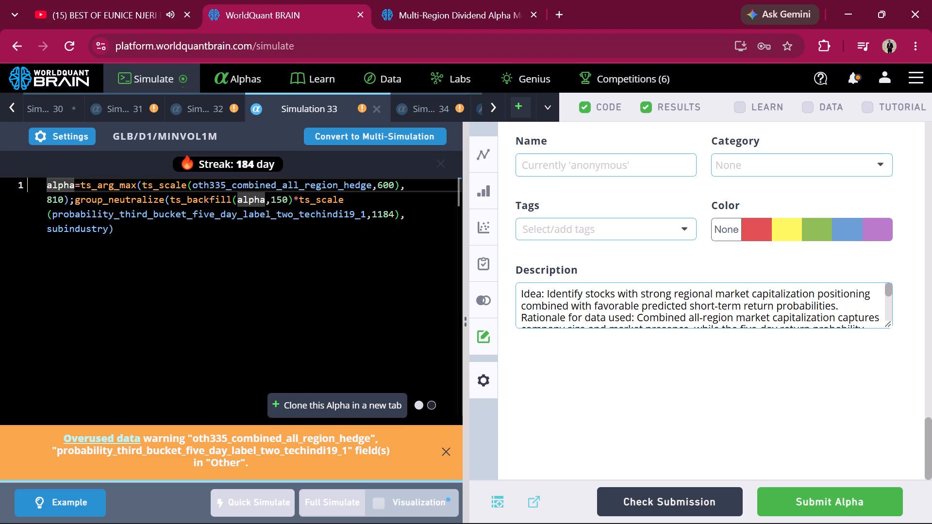
pyautogui.tripleClick(127, 229)
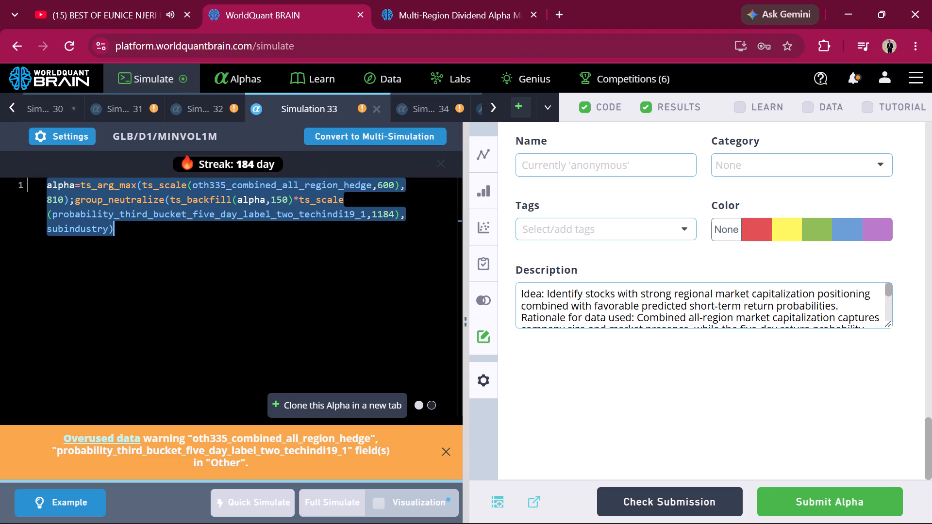
pyautogui.hotkey('ctrl', 'c')
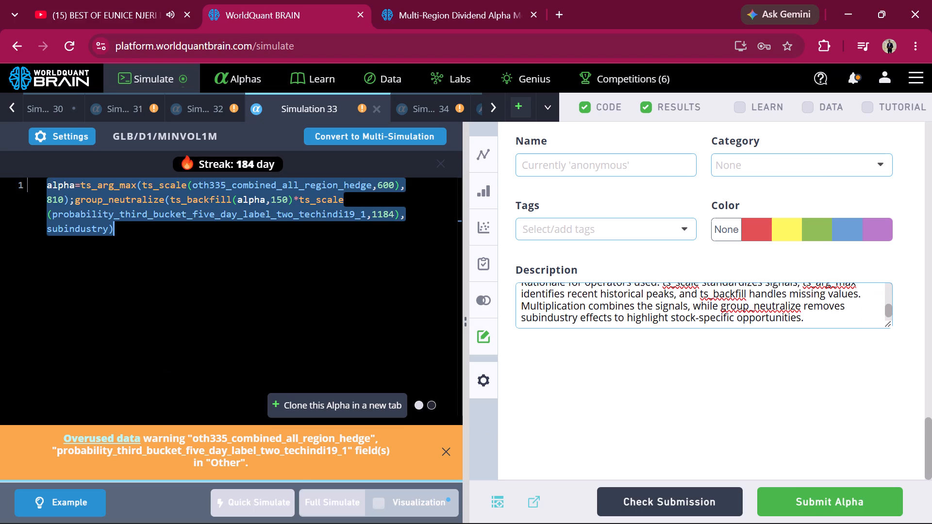
pyautogui.scroll(-1, 704, 304)
pyautogui.moveTo(812, 312); pyautogui.dragTo(537, 309)
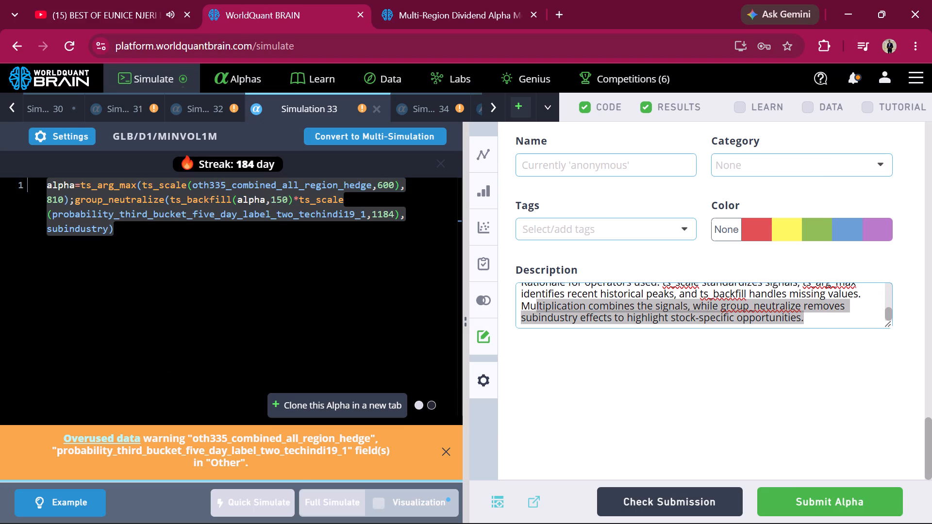
pyautogui.moveTo(537, 309); pyautogui.dragTo(515, 285)
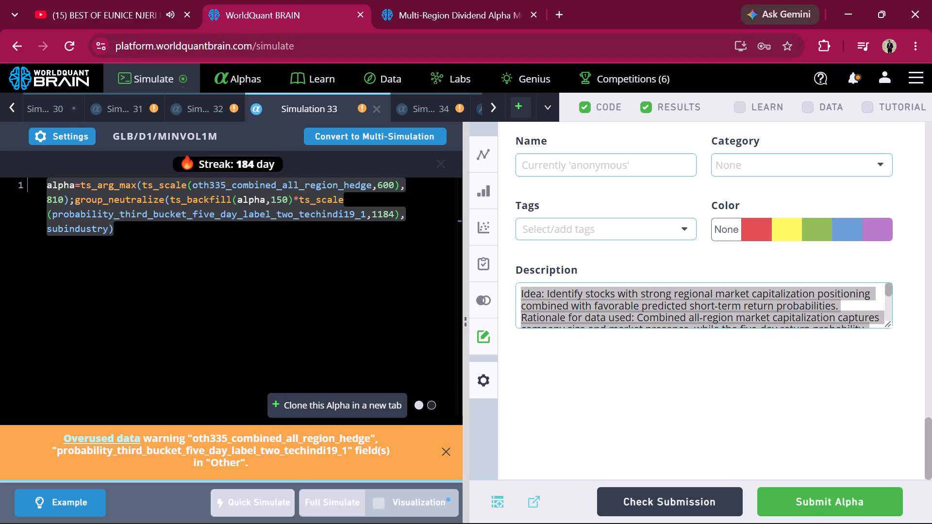
pyautogui.press('BackSpace')
pyautogui.hotkey('ctrl', 'v')
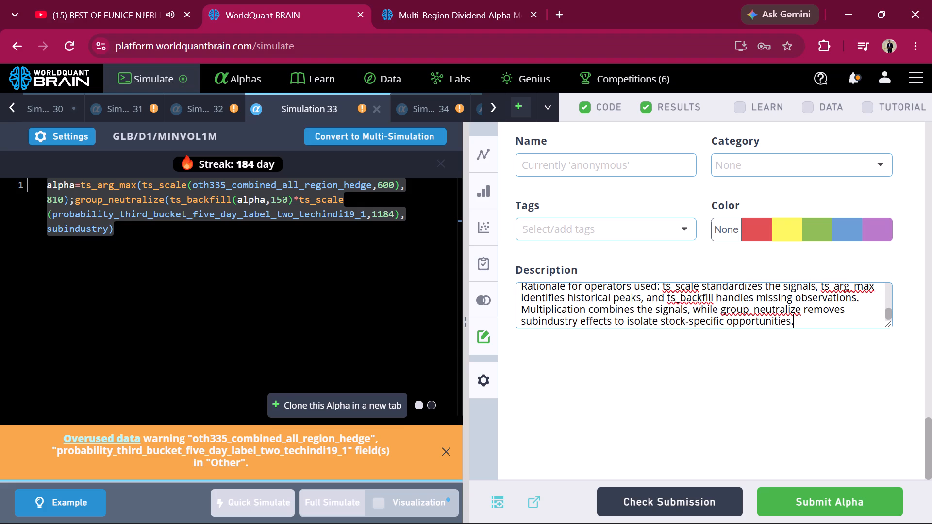
# Remove the blank lines between the Idea and the two Rationale sections in Simulation 33's description.
pyautogui.scroll(1, 546, 289)
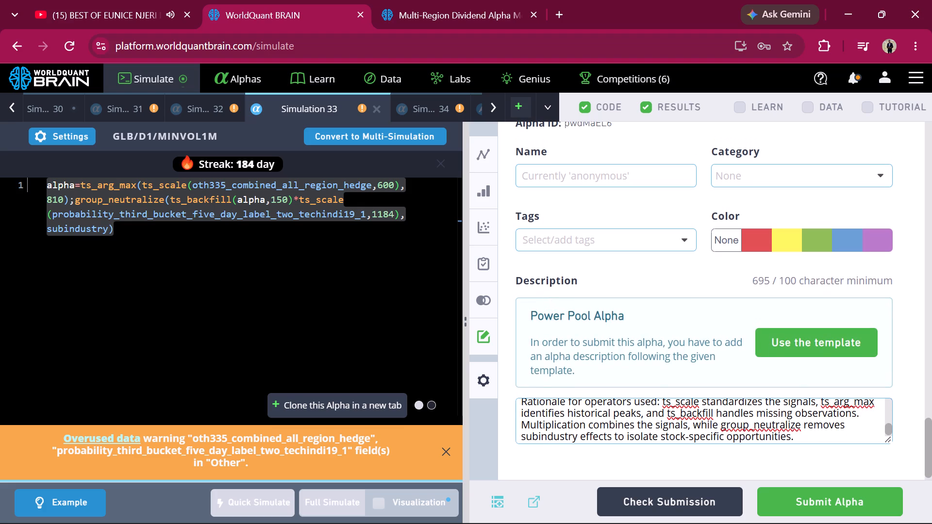
pyautogui.scroll(1, 563, 410)
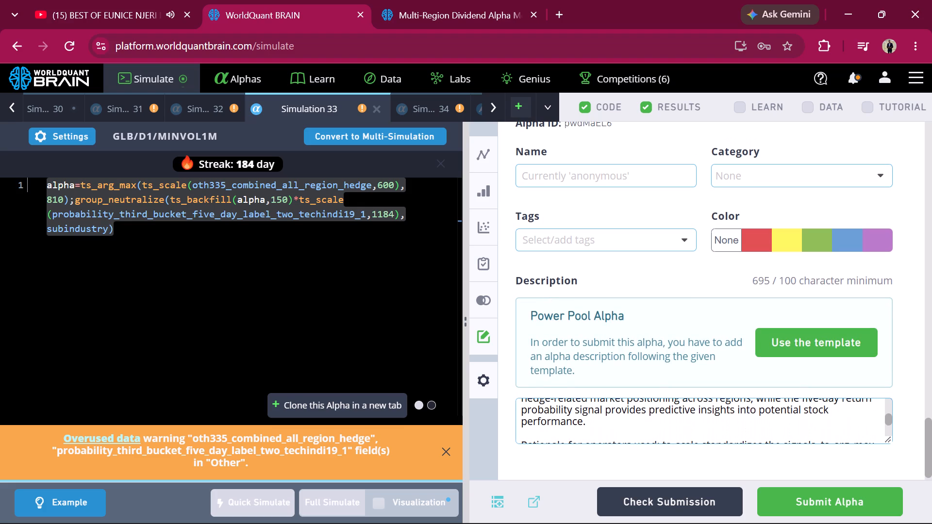
pyautogui.scroll(-1, 535, 426)
pyautogui.click(517, 429)
pyautogui.press('BackSpace')
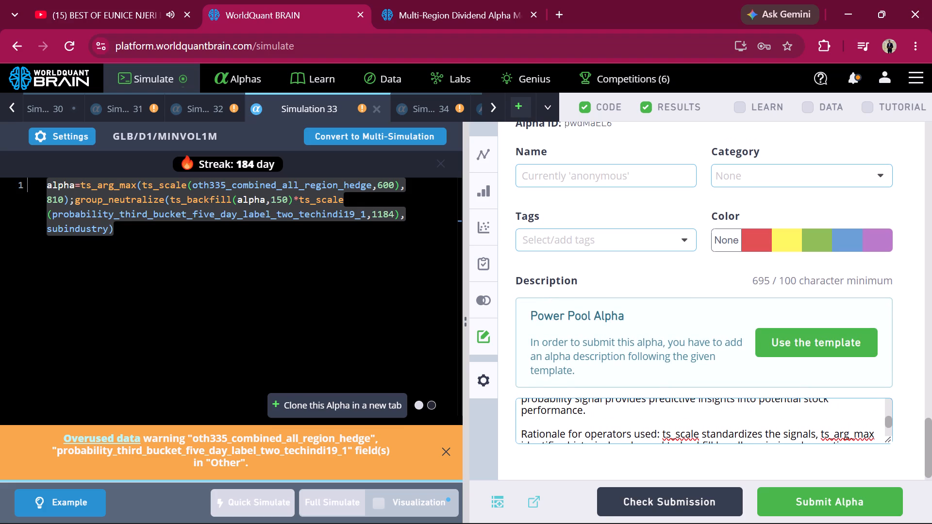
pyautogui.scroll(1, 517, 429)
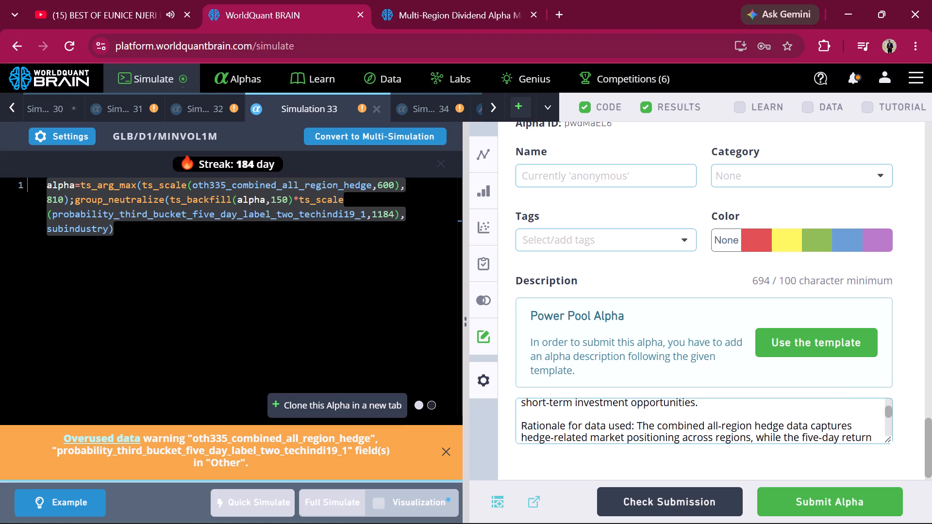
pyautogui.click(520, 419)
pyautogui.click(520, 424)
pyautogui.press('BackSpace')
# Look over the start of Simulation 33's description and submit the alpha.
pyautogui.scroll(1, 520, 424)
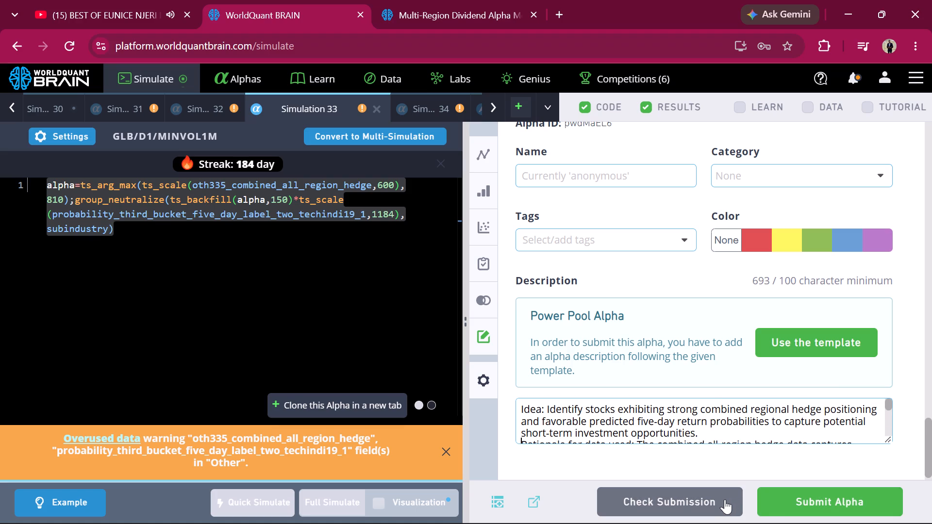
pyautogui.click(777, 507)
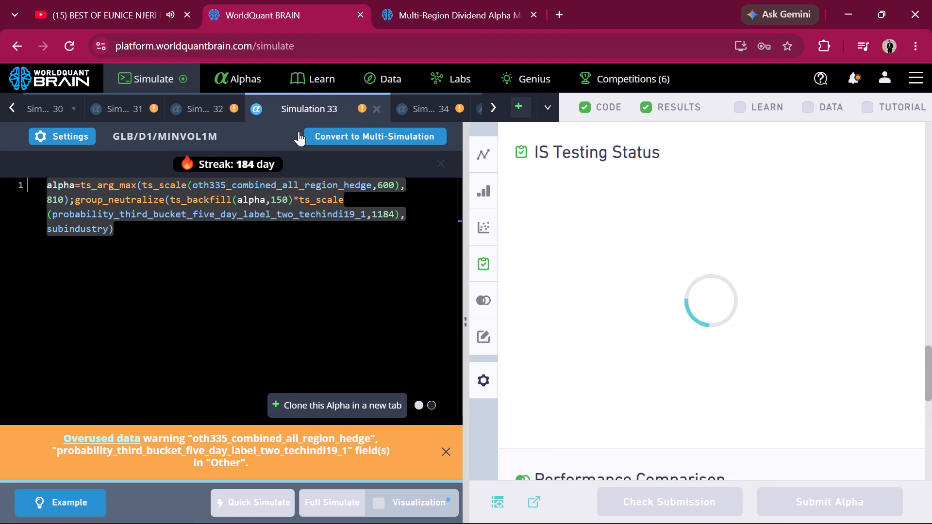
# Examine the available Region options in Simulation 33's settings, from USA to GBR, and close the settings without changing them.
pyautogui.click(61, 131)
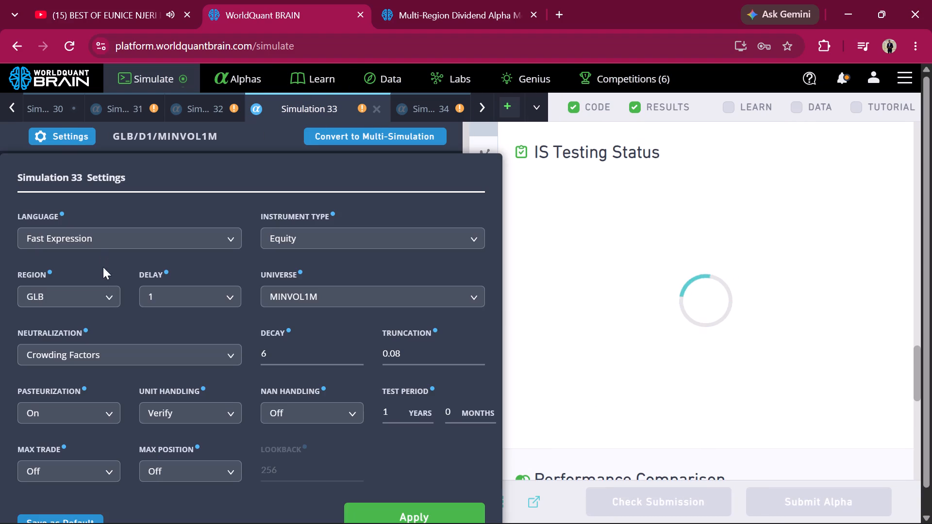
pyautogui.click(102, 303)
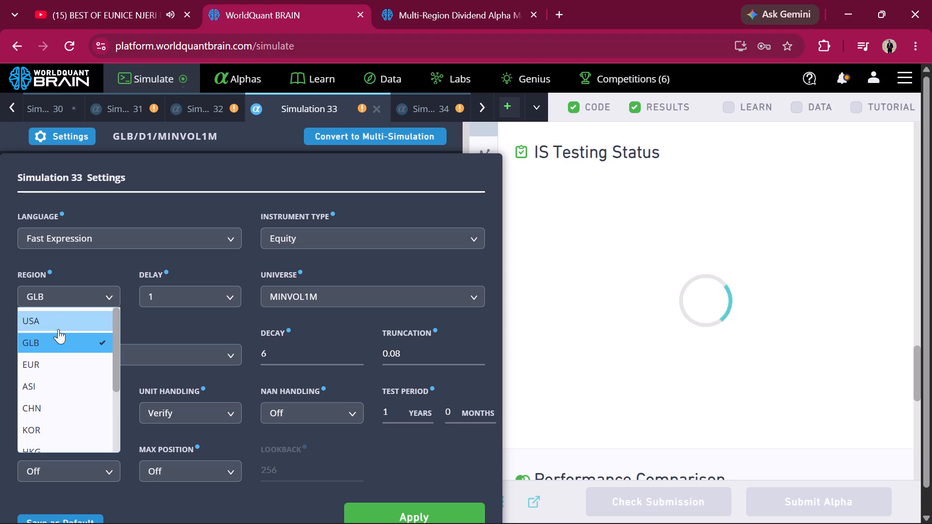
pyautogui.scroll(-1, 77, 349)
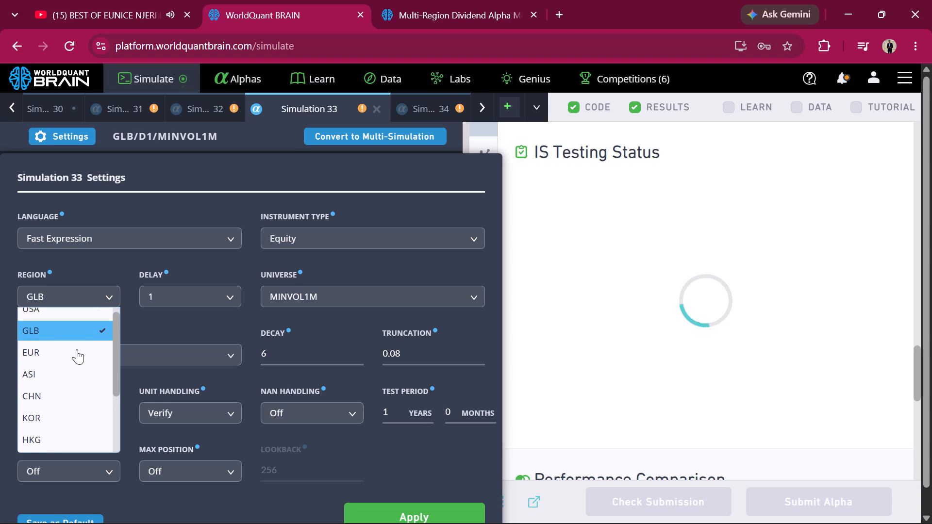
pyautogui.scroll(-2, 77, 349)
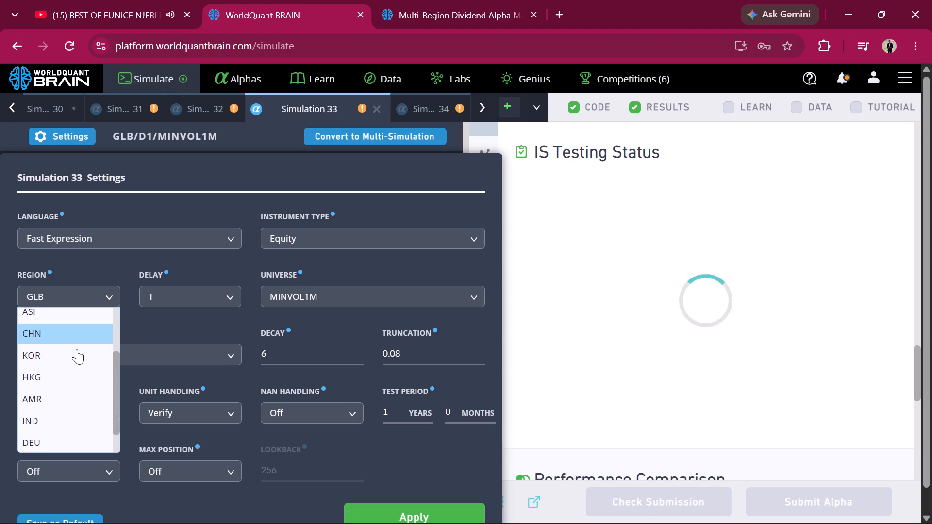
pyautogui.scroll(-1, 77, 349)
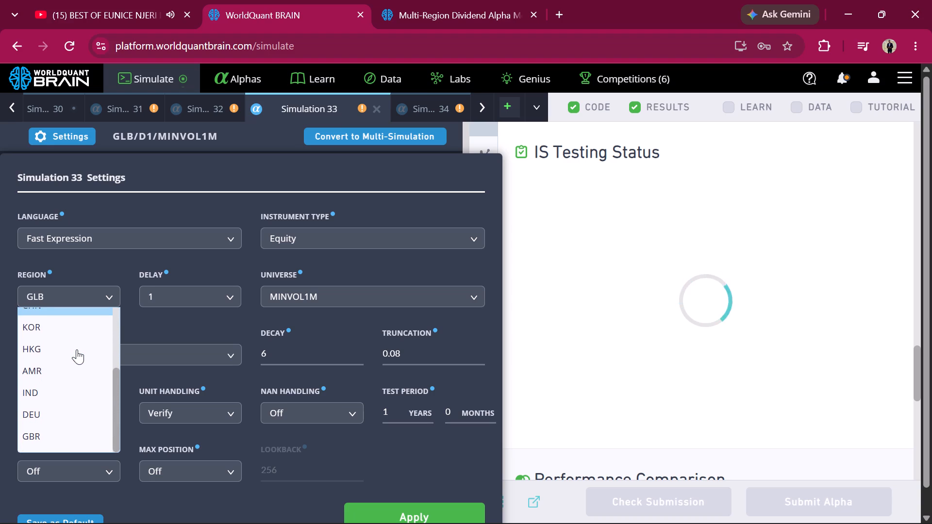
pyautogui.scroll(-2, 77, 349)
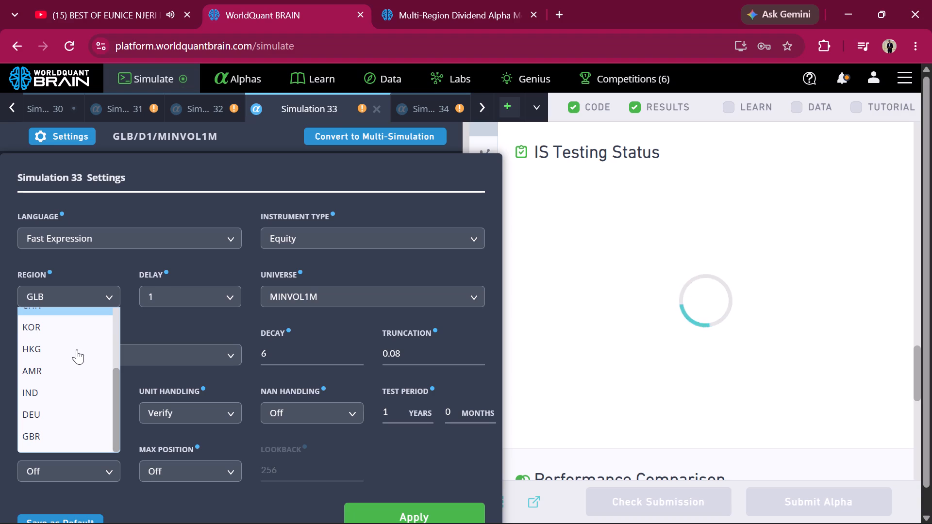
pyautogui.scroll(-2, 77, 349)
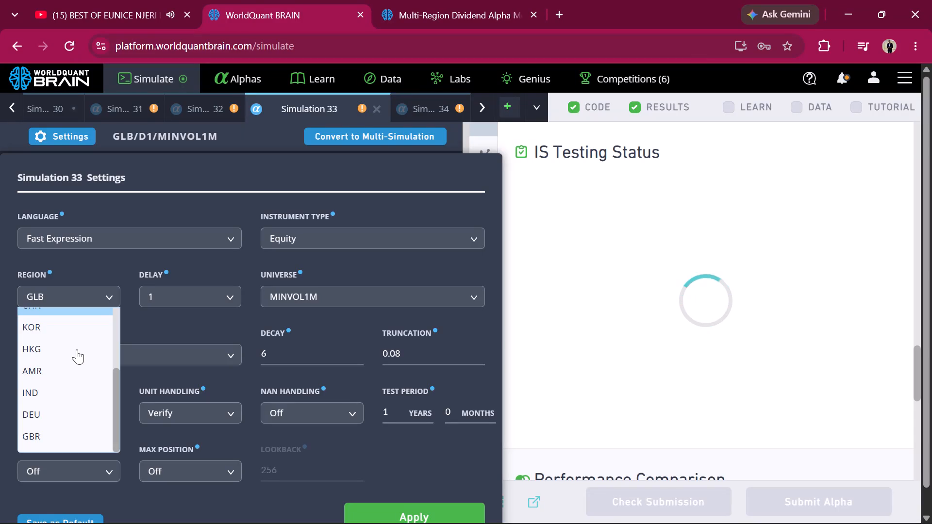
pyautogui.scroll(-1, 77, 349)
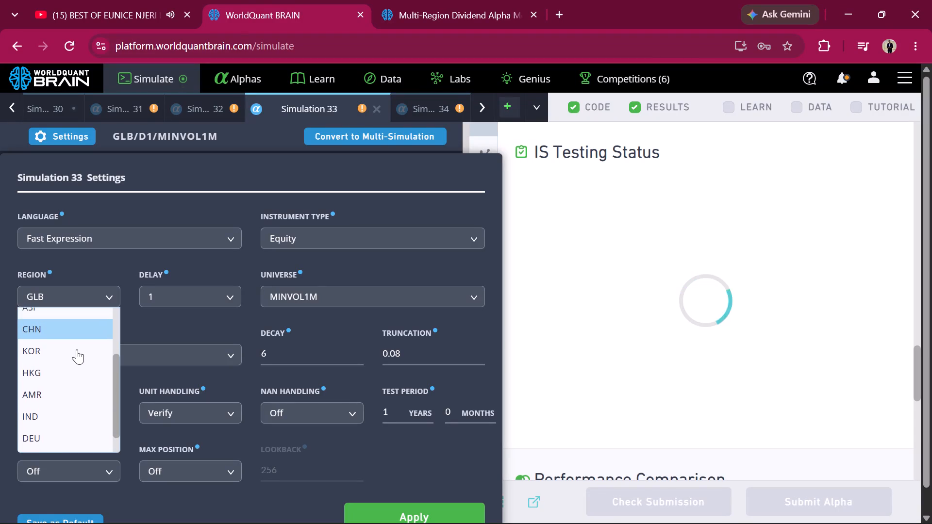
pyautogui.scroll(-1, 77, 349)
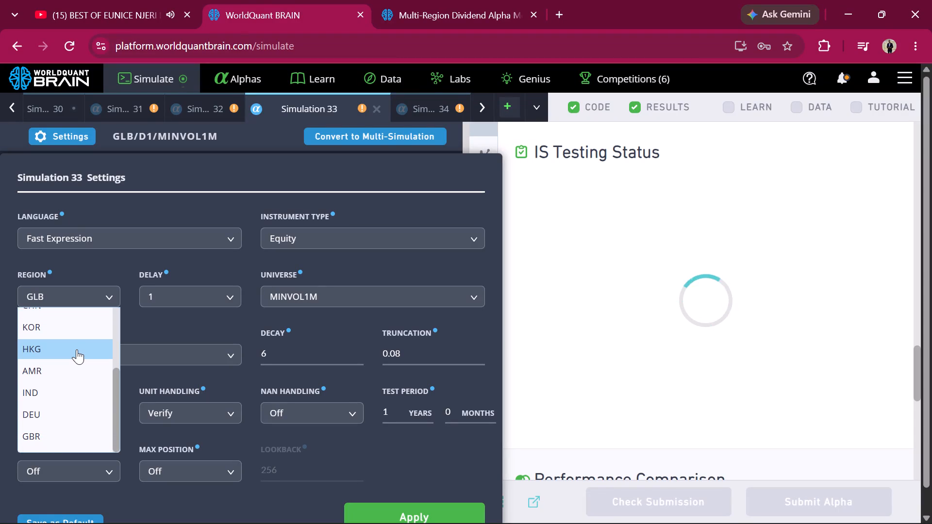
pyautogui.scroll(2, 77, 349)
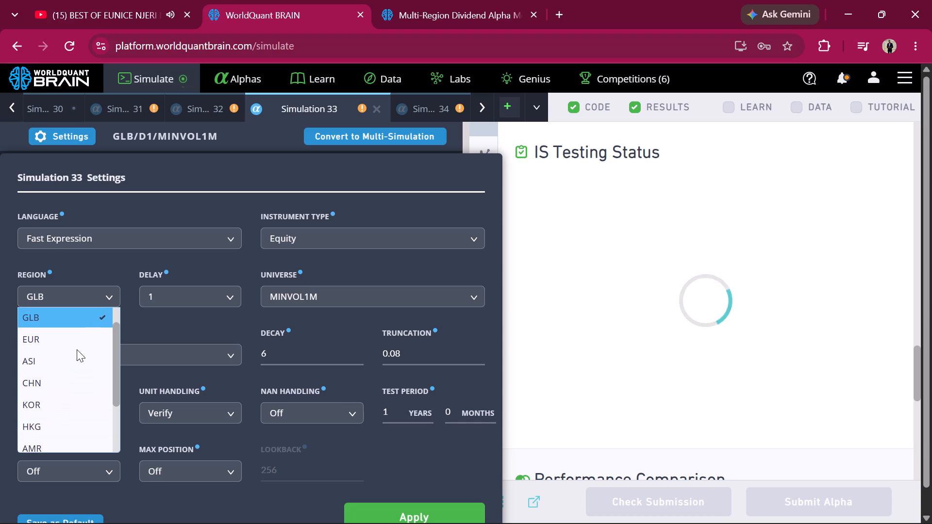
pyautogui.scroll(1, 77, 349)
pyautogui.scroll(-2, 77, 349)
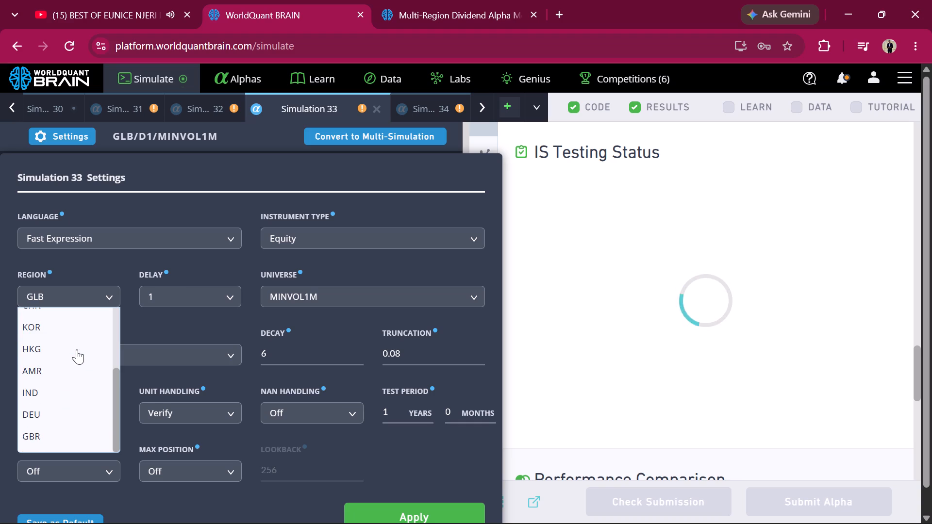
pyautogui.scroll(3, 77, 349)
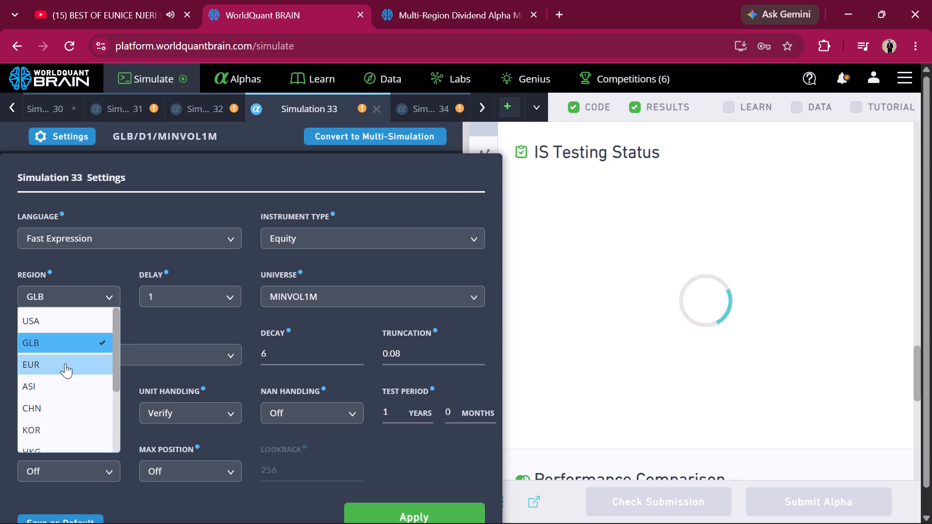
pyautogui.scroll(-2, 67, 363)
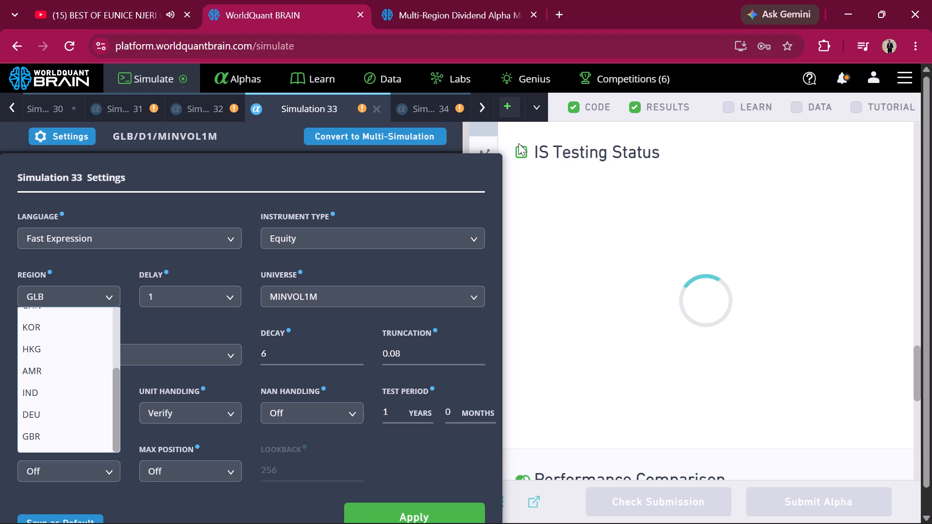
pyautogui.click(543, 223)
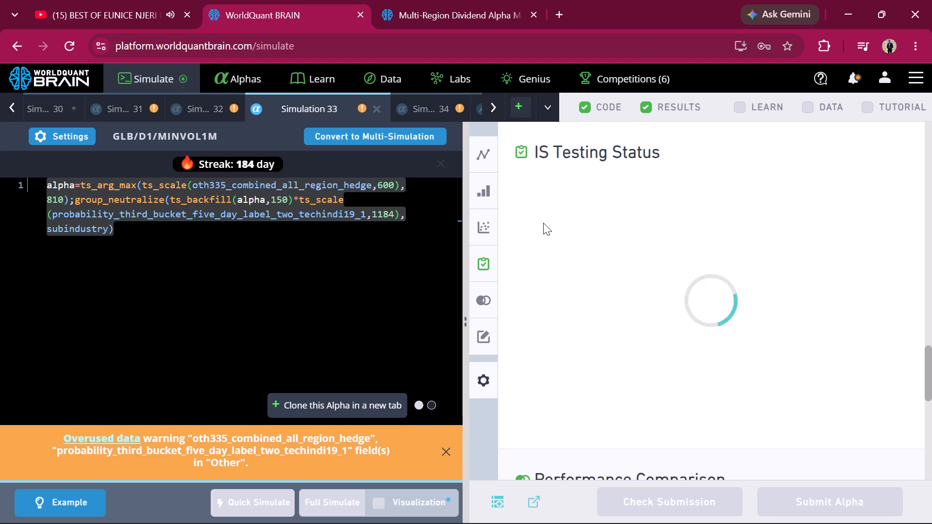
# Look at Simulation 32's submission status and properties, and return to Simulation 33.
pyautogui.click(178, 104)
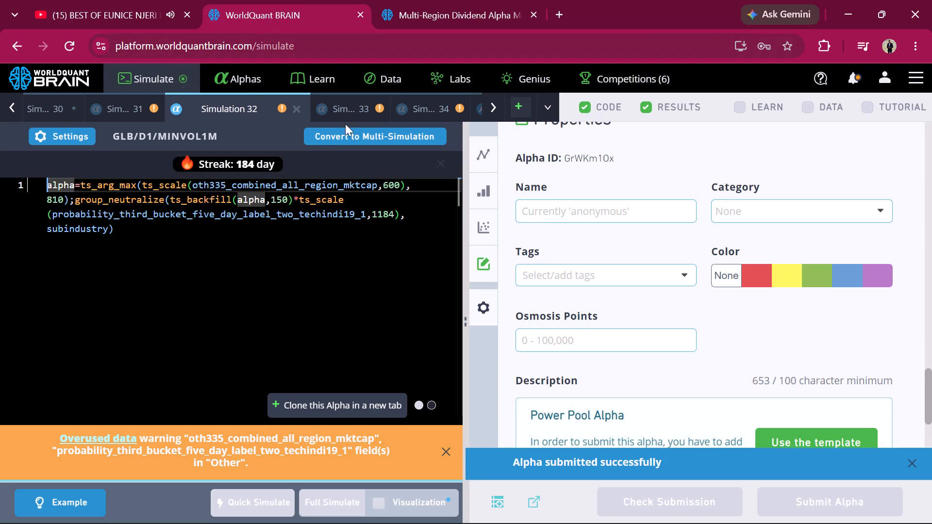
pyautogui.click(364, 109)
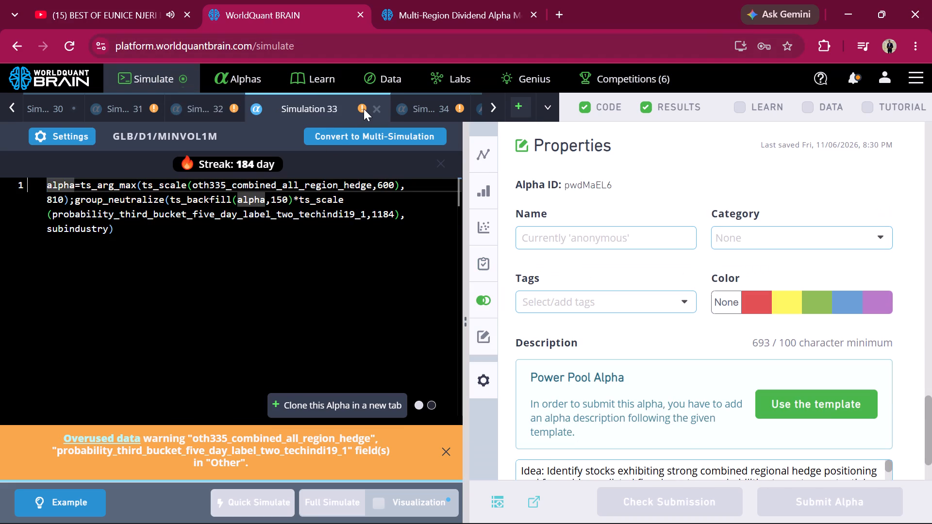
# Look over the properties and submission status of Simulations 33 and 32.
pyautogui.scroll(-2, 675, 334)
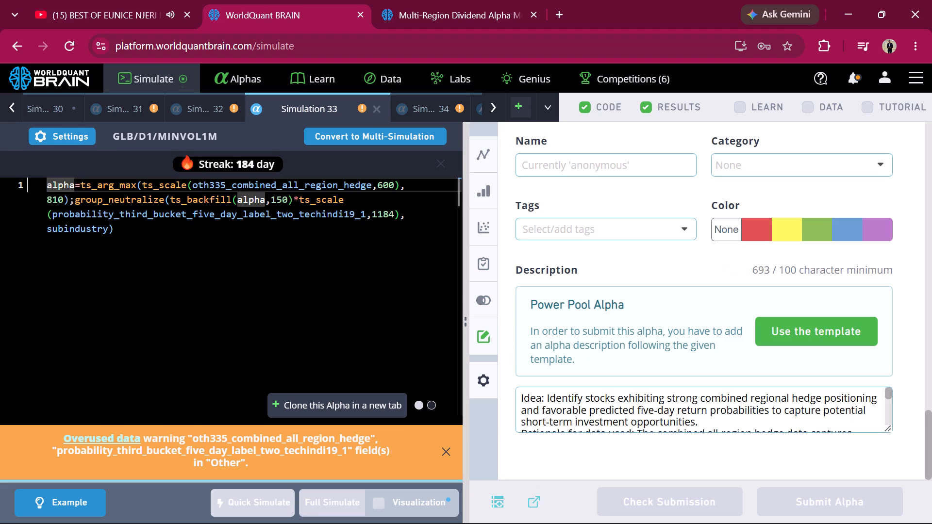
pyautogui.click(219, 106)
pyautogui.click(338, 112)
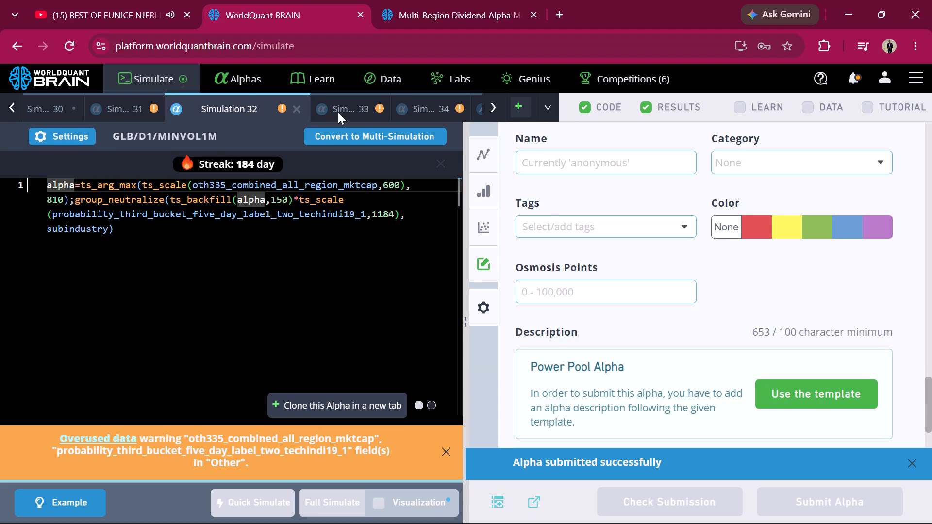
pyautogui.scroll(-2, 671, 353)
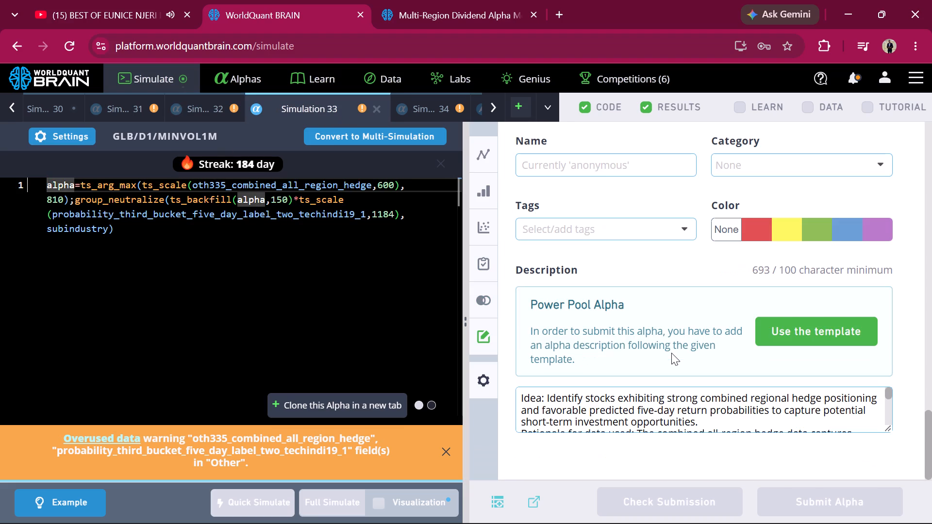
pyautogui.scroll(-4, 671, 353)
pyautogui.scroll(7, 671, 353)
pyautogui.scroll(-1, 671, 353)
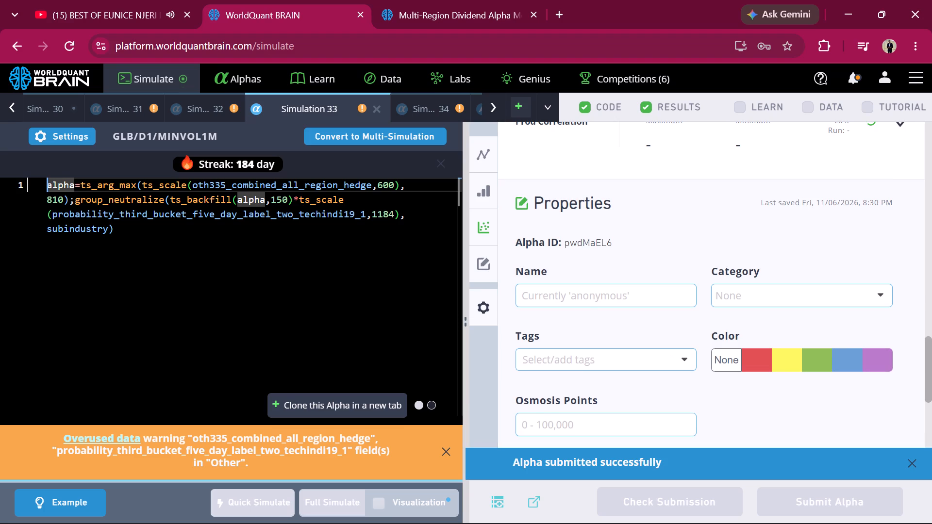
# Show Simulation 34's test period and run its Self, Power Pool and Prod Correlation checks.
pyautogui.click(405, 103)
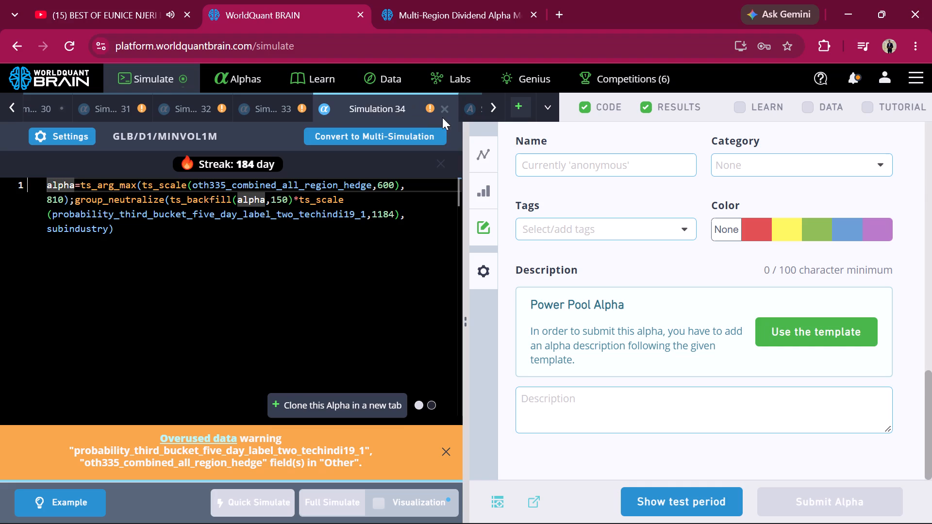
pyautogui.click(655, 505)
pyautogui.scroll(-3, 728, 390)
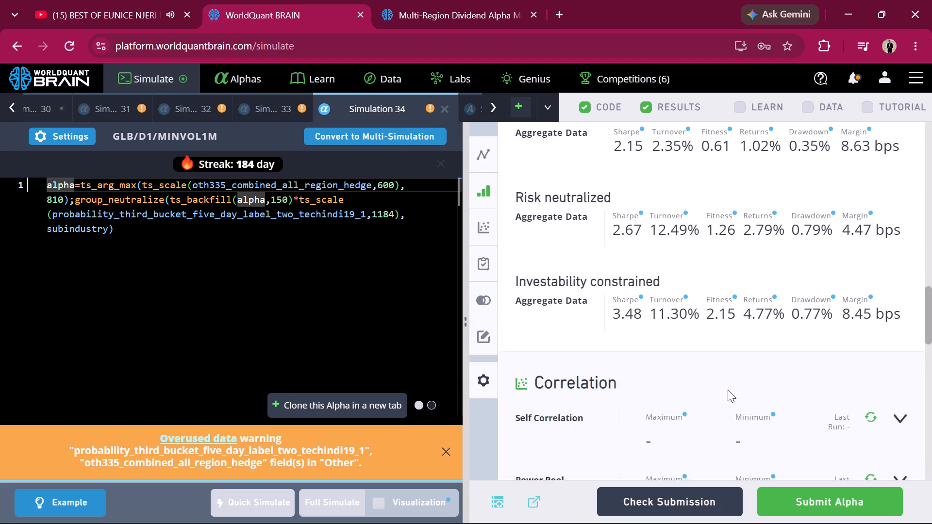
pyautogui.scroll(-5, 728, 390)
pyautogui.scroll(2, 728, 390)
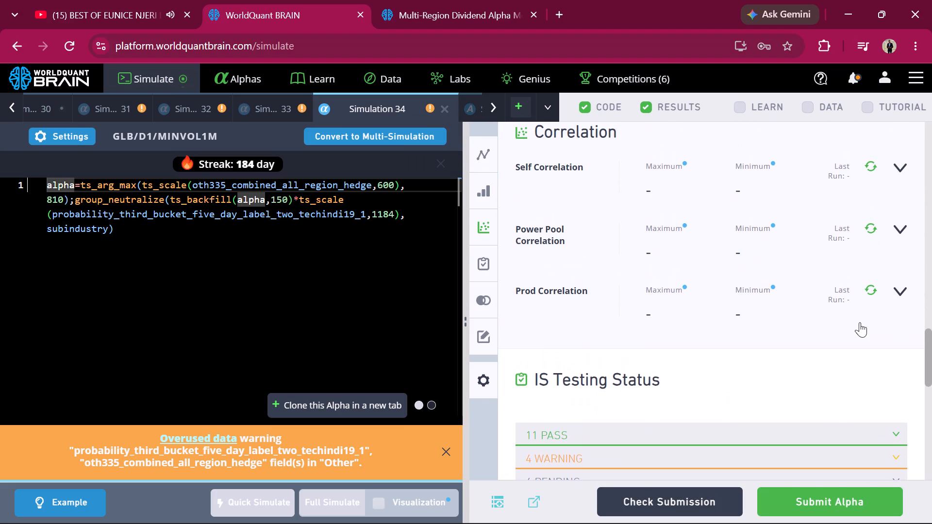
pyautogui.click(875, 283)
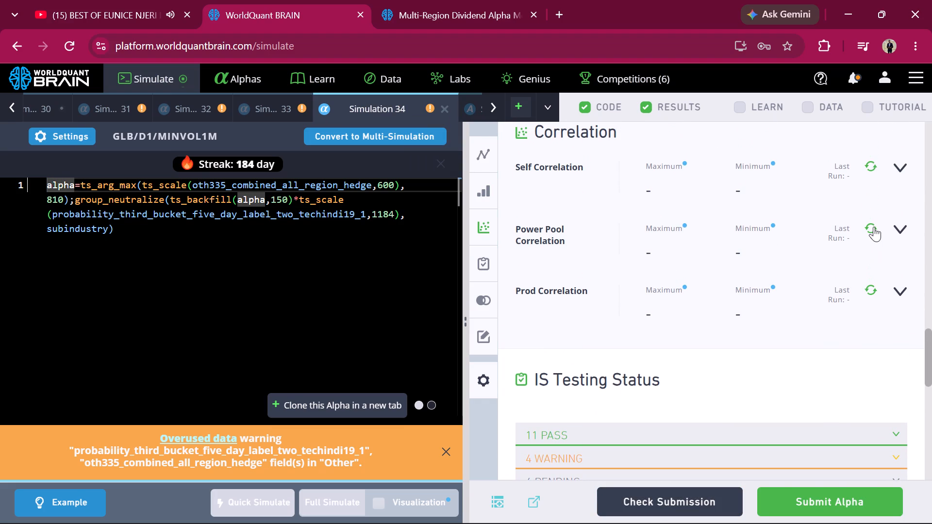
pyautogui.click(874, 227)
pyautogui.click(870, 165)
pyautogui.click(874, 291)
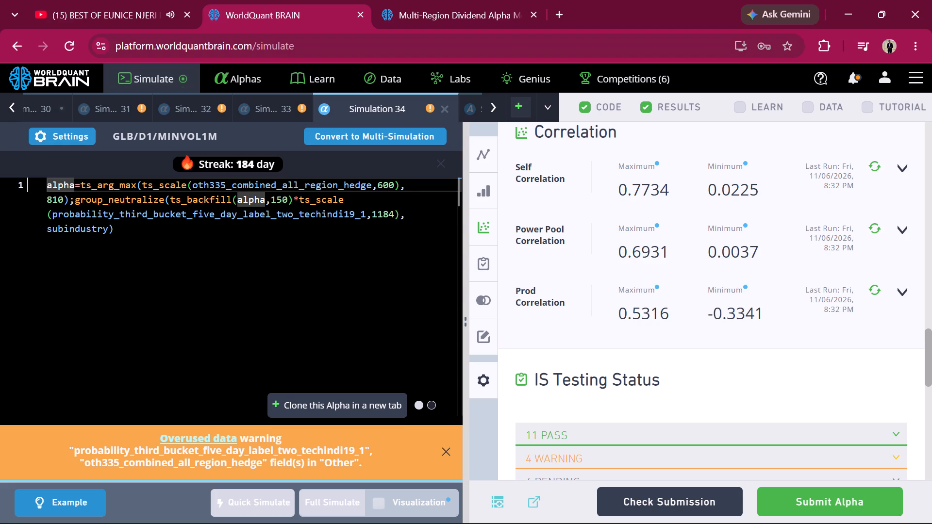
# Set the ts_scale window of oth335_combined_all_region_hedge to 1200 in Simulation 34 and run a full simulation.
pyautogui.click(383, 185)
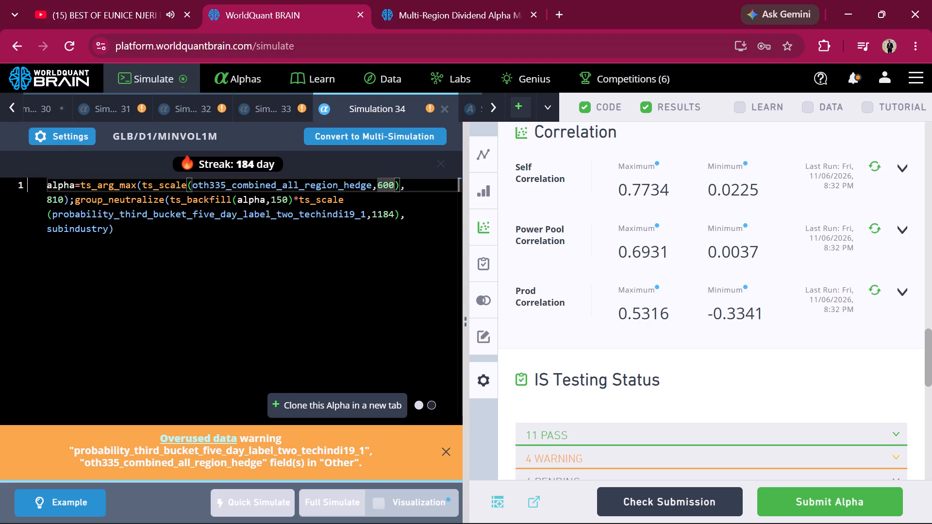
pyautogui.press('BackSpace')
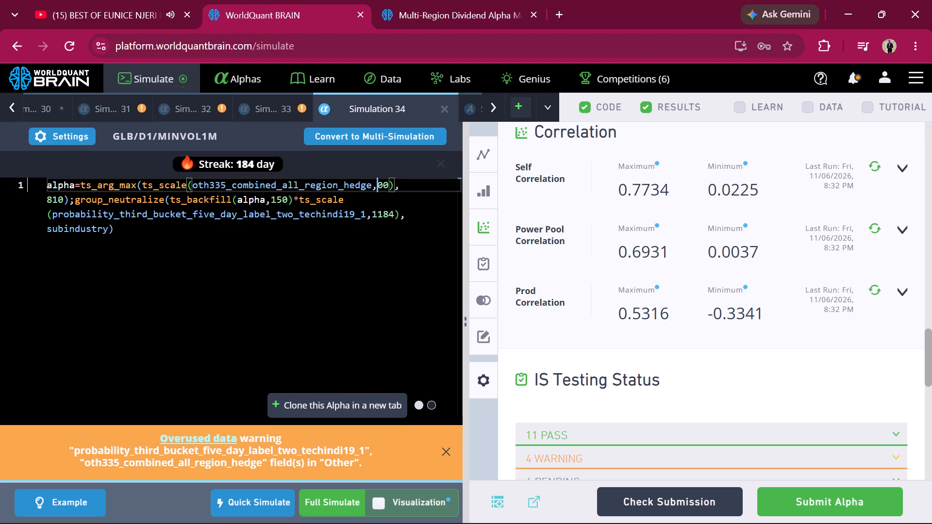
pyautogui.write('12')
pyautogui.click(322, 502)
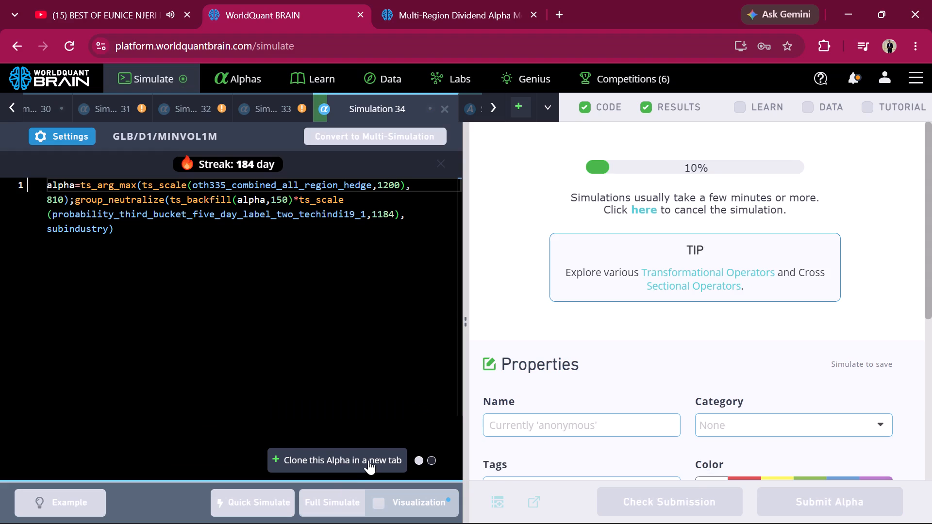
# Clone Simulation 34's alpha and run the clone as a full simulation with neutralization set to Slow + Fast Factors.
pyautogui.click(368, 460)
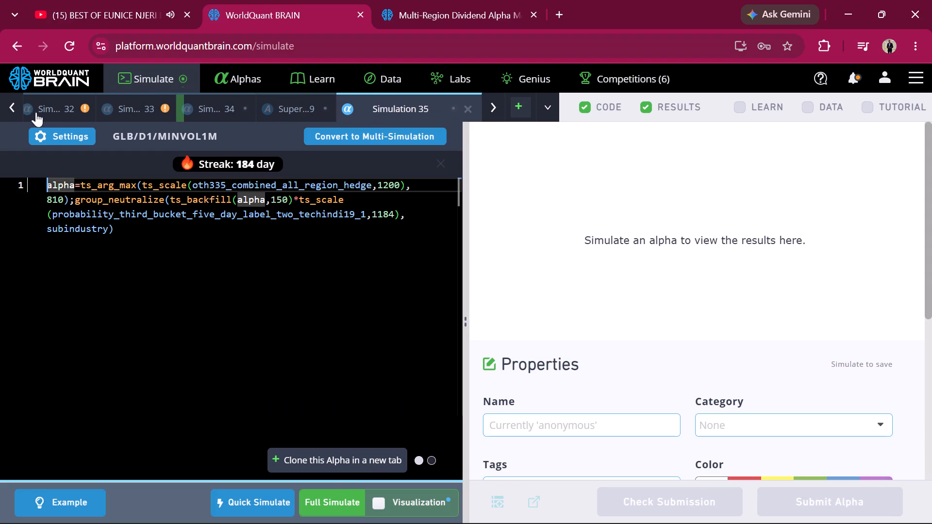
pyautogui.click(65, 139)
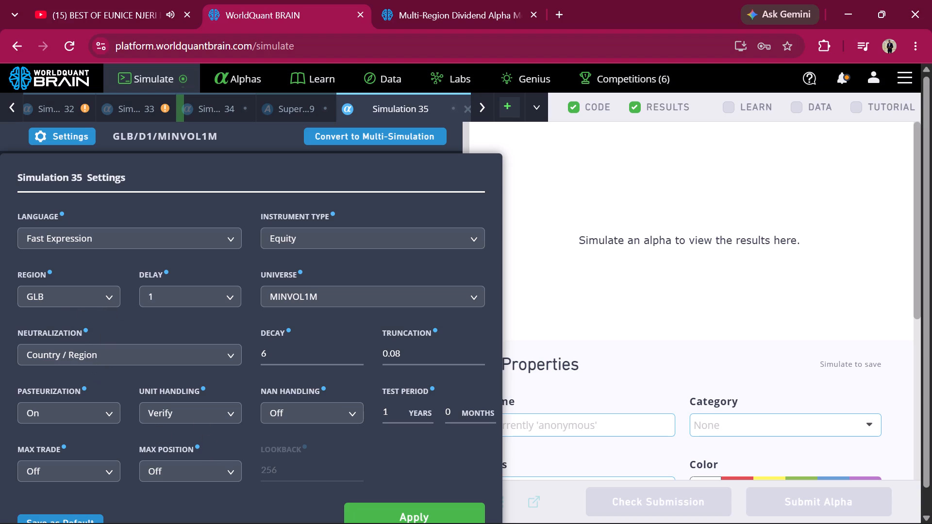
pyautogui.click(185, 354)
pyautogui.scroll(-1, 156, 449)
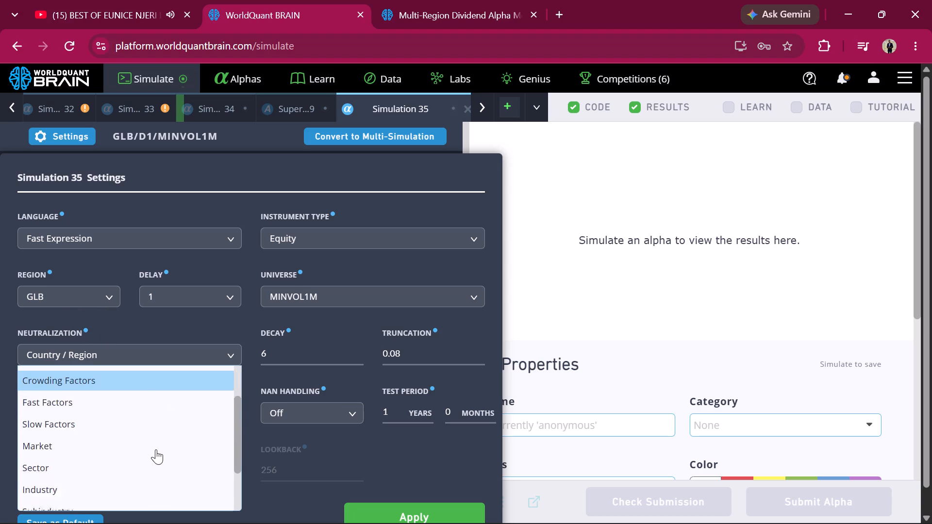
pyautogui.scroll(-1, 156, 449)
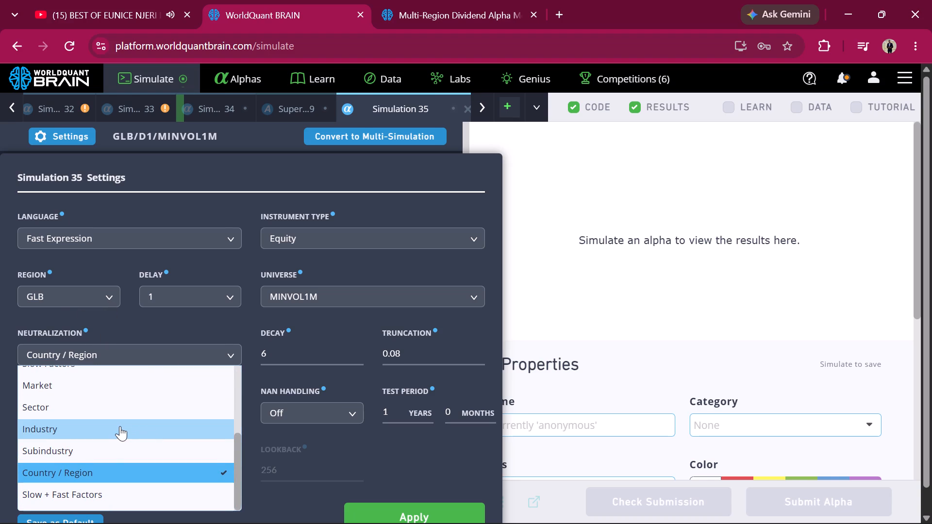
pyautogui.scroll(-1, 120, 426)
pyautogui.click(65, 471)
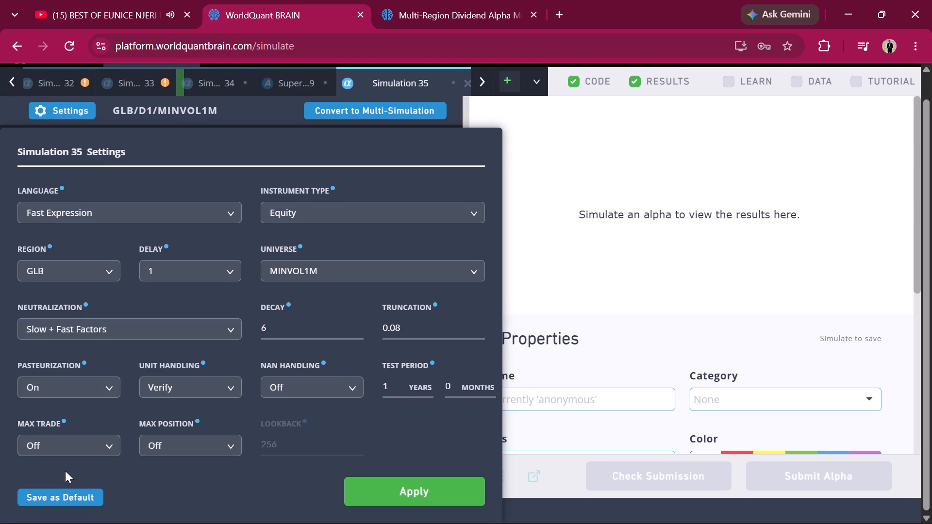
pyautogui.click(391, 494)
pyautogui.click(343, 511)
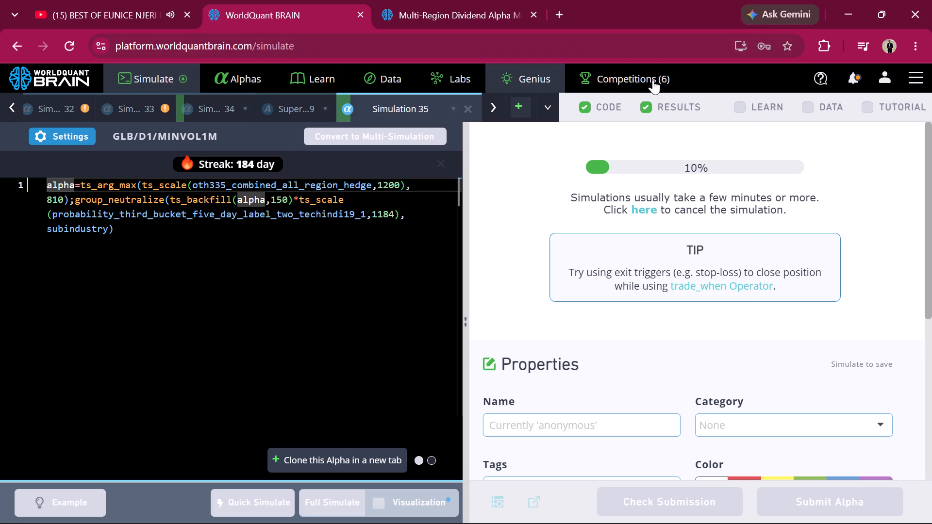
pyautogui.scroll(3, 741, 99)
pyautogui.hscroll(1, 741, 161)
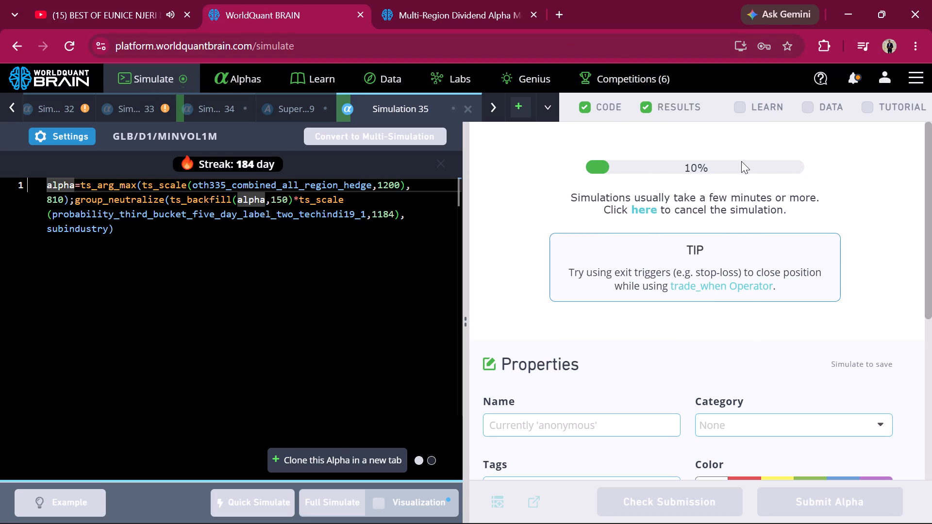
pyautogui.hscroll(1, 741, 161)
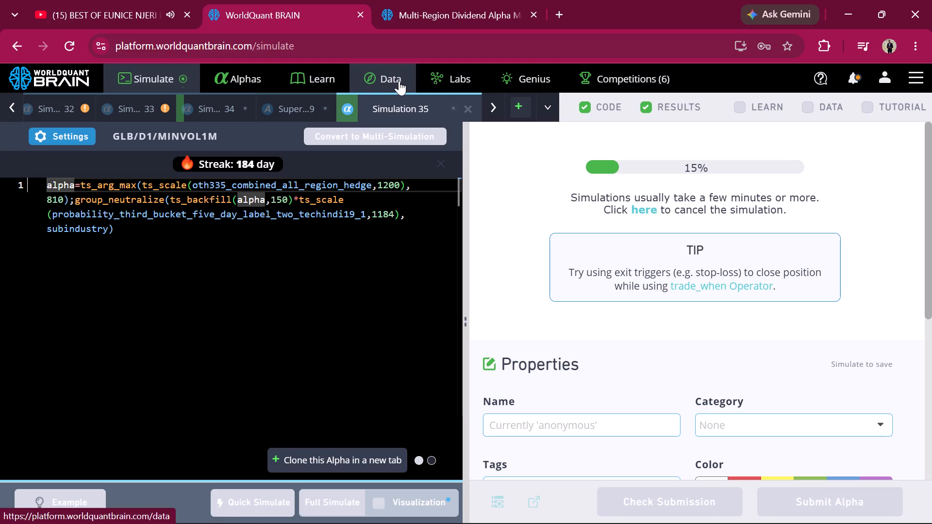
# Look at the profile's performance metrics and return to the simulations.
pyautogui.click(883, 81)
pyautogui.click(814, 103)
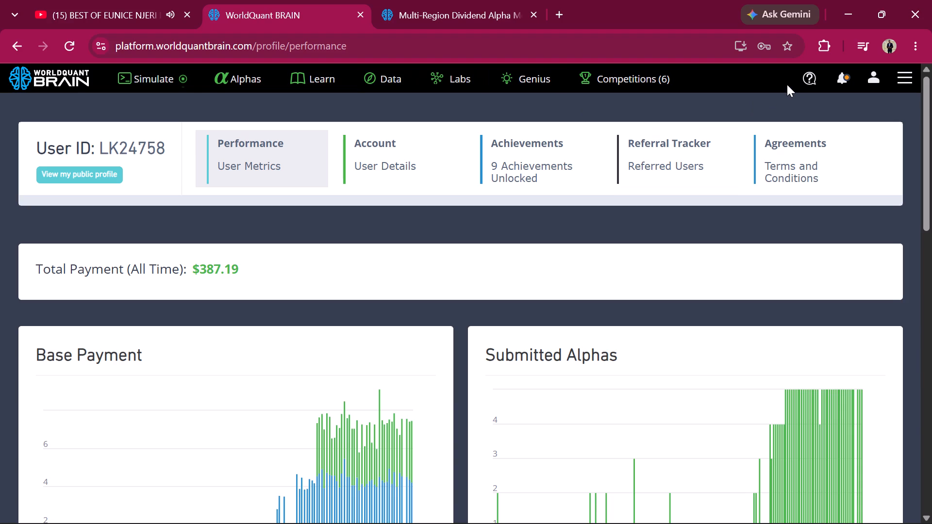
pyautogui.scroll(2, 787, 84)
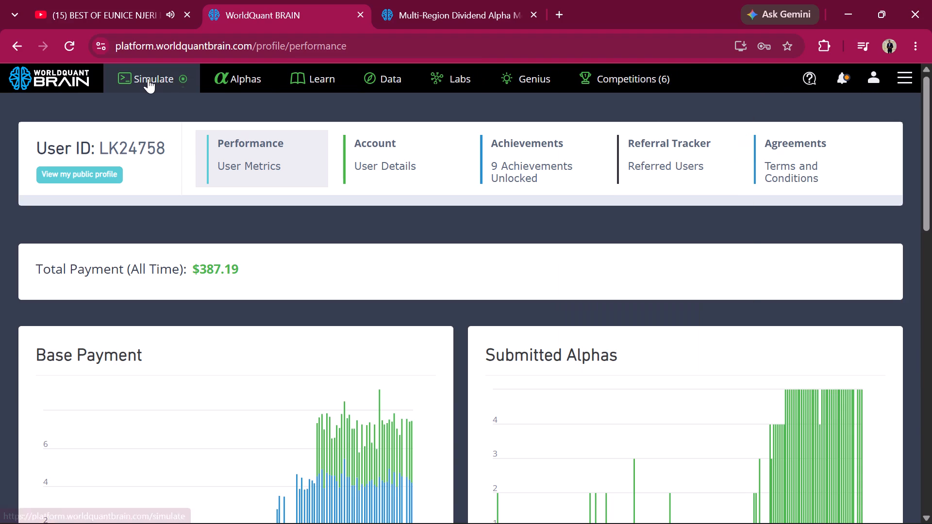
pyautogui.click(148, 79)
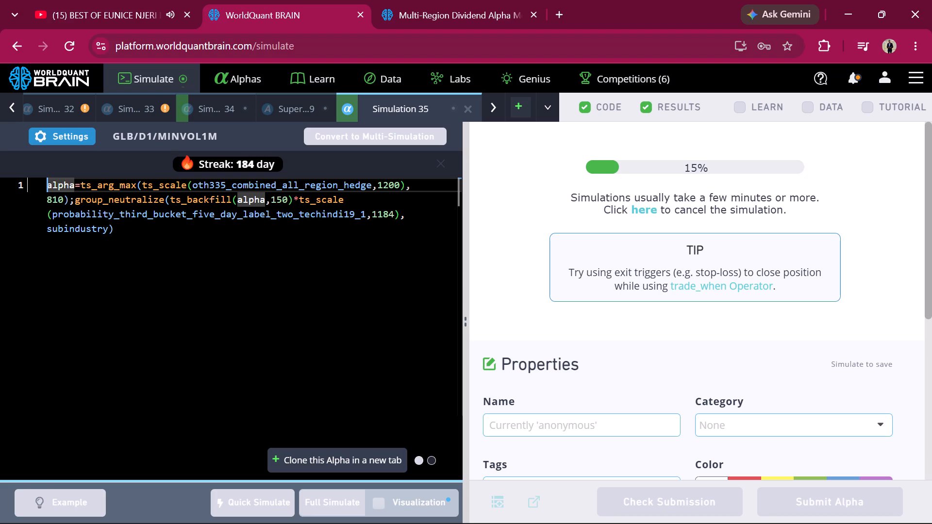
# Look through Simulations 33 and 34 and Super Simulation 9, and return to Simulation 35 to check its progress.
pyautogui.click(141, 100)
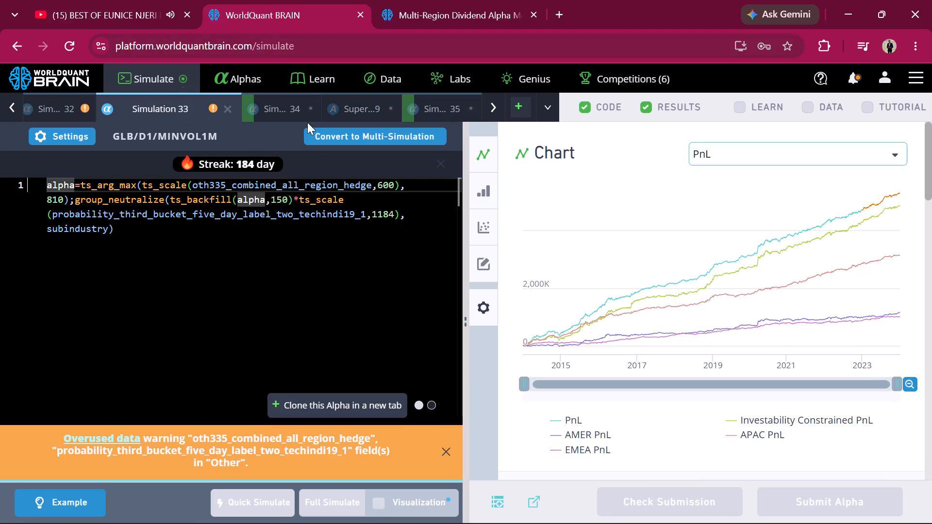
pyautogui.click(297, 109)
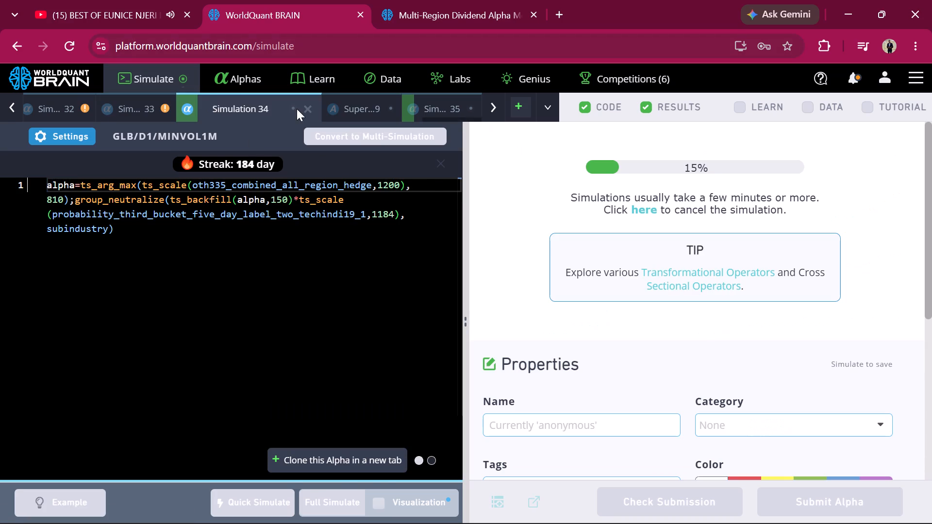
pyautogui.click(362, 107)
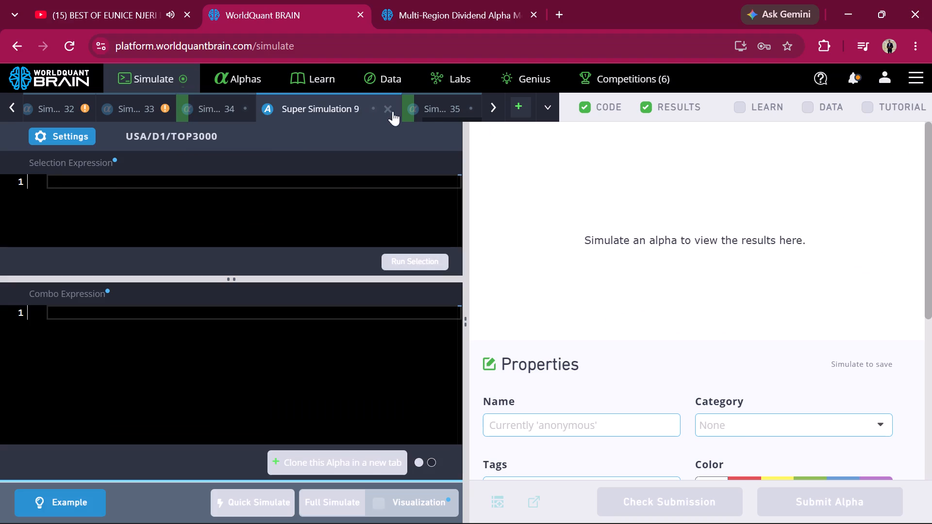
pyautogui.click(428, 110)
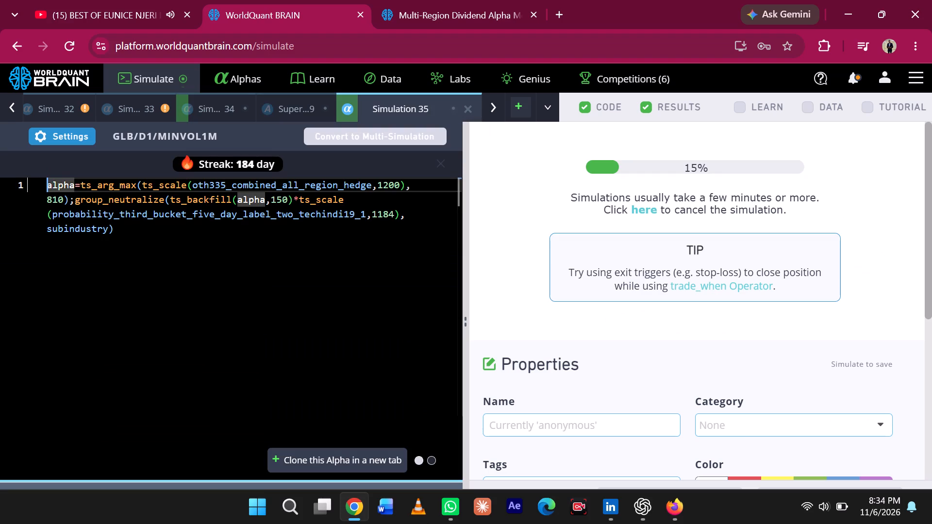
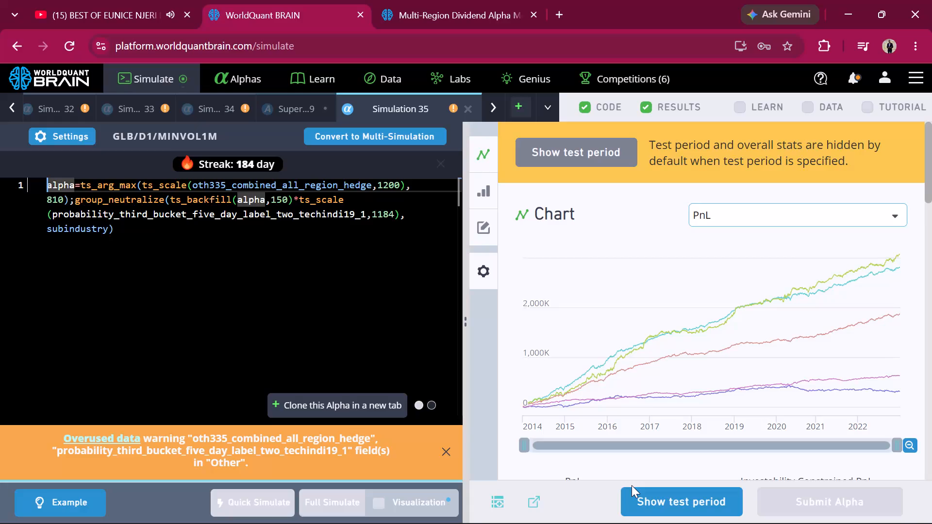
# Show the test period of Simulation 35 and examine its IS Summary for the IS period.
pyautogui.click(640, 504)
pyautogui.scroll(-4, 749, 290)
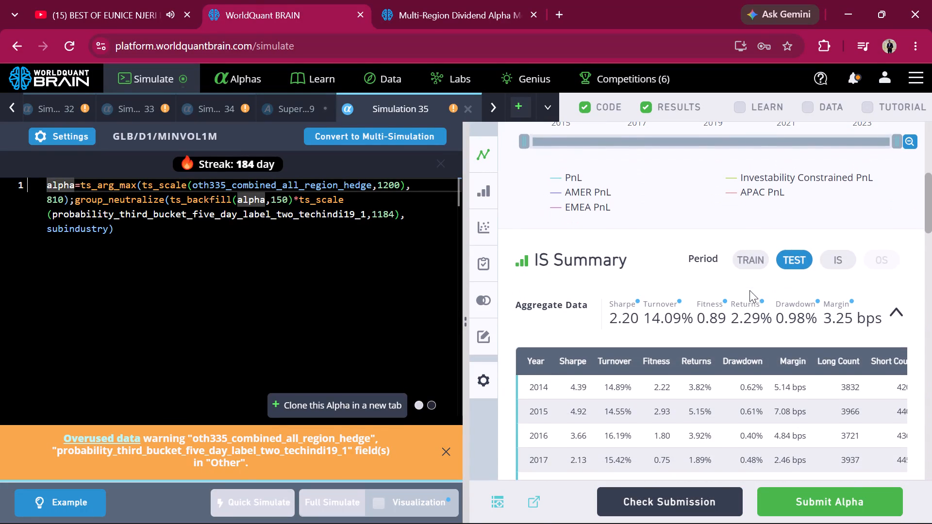
pyautogui.click(845, 258)
pyautogui.scroll(-4, 720, 309)
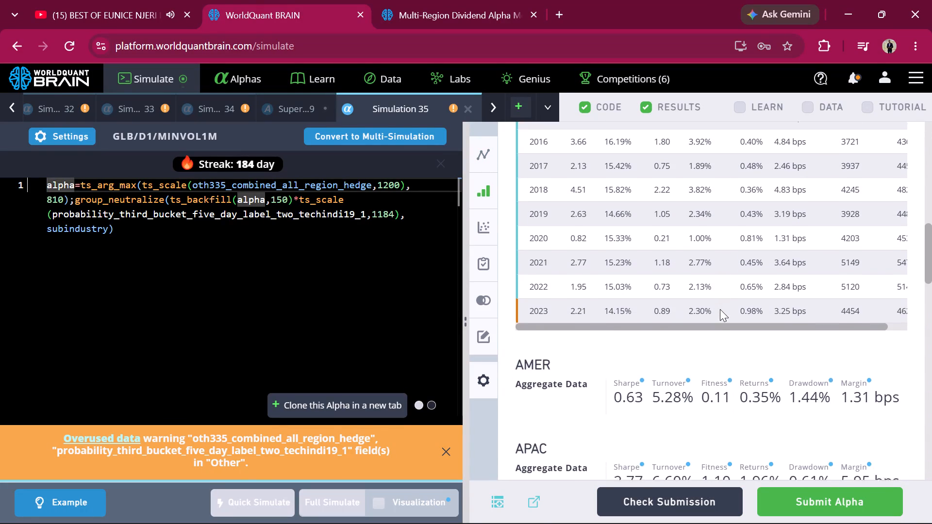
# Run the Prod, Power Pool and Self Correlation checks for Simulation 35's alpha.
pyautogui.scroll(-9, 720, 309)
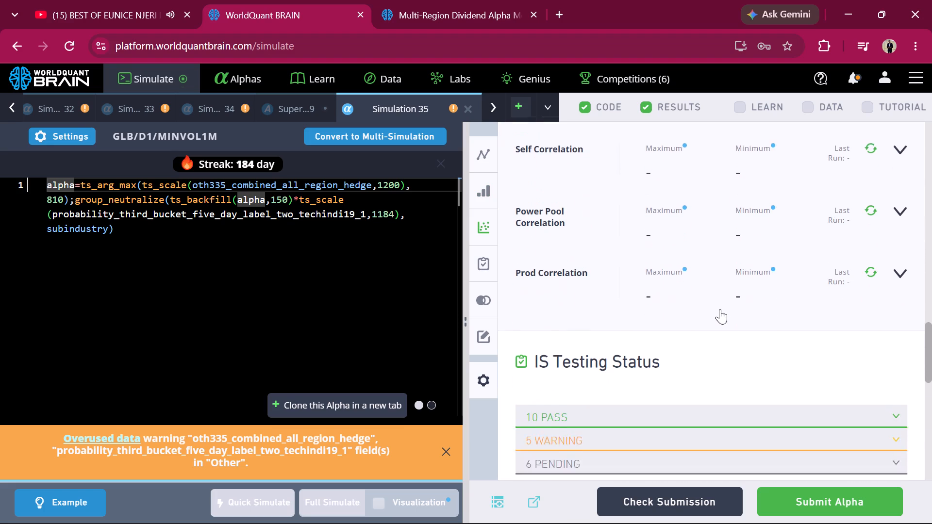
pyautogui.scroll(-1, 720, 309)
pyautogui.click(873, 243)
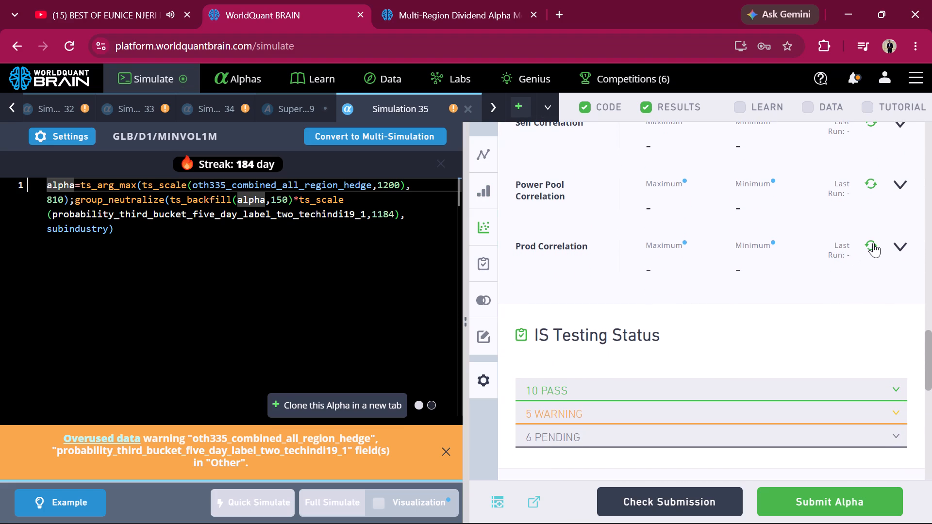
pyautogui.scroll(1, 873, 243)
pyautogui.click(870, 229)
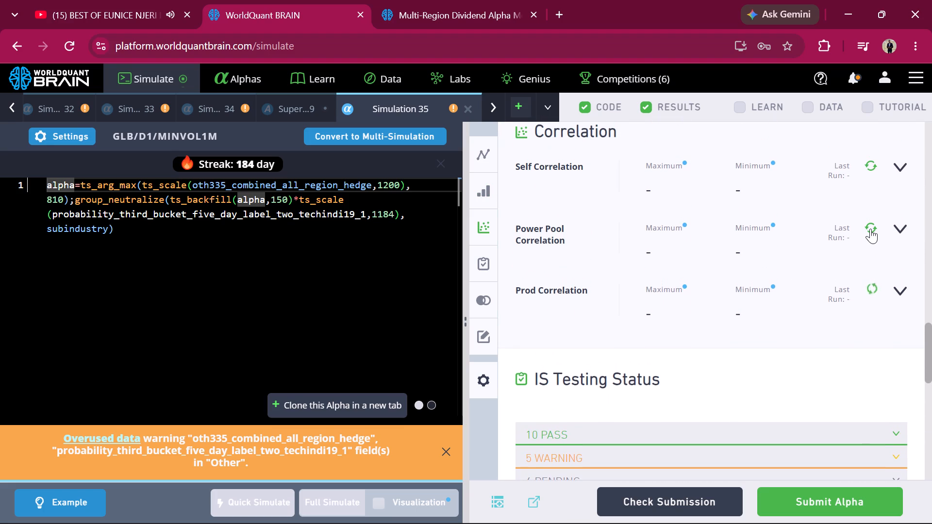
pyautogui.click(869, 166)
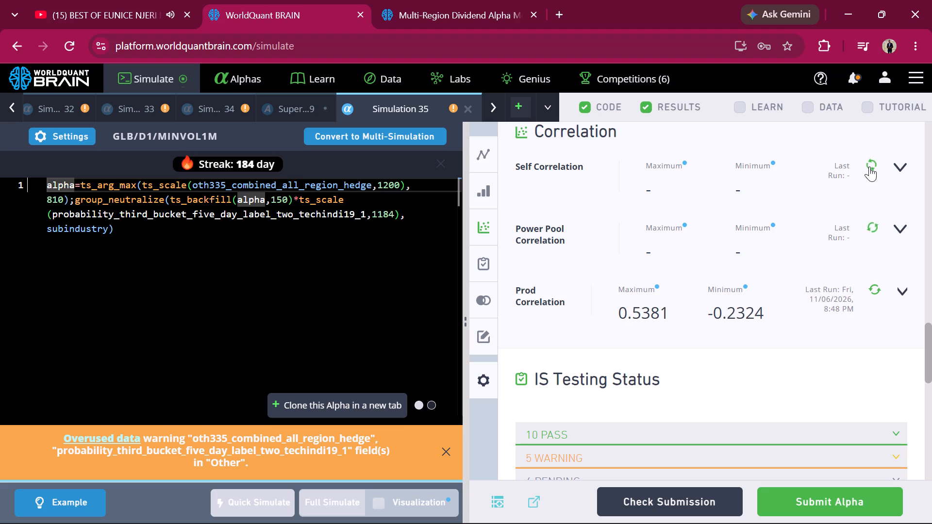
# Show Simulation 34's test period and run its Prod, Power Pool and Self Correlation checks.
pyautogui.click(241, 109)
pyautogui.click(635, 498)
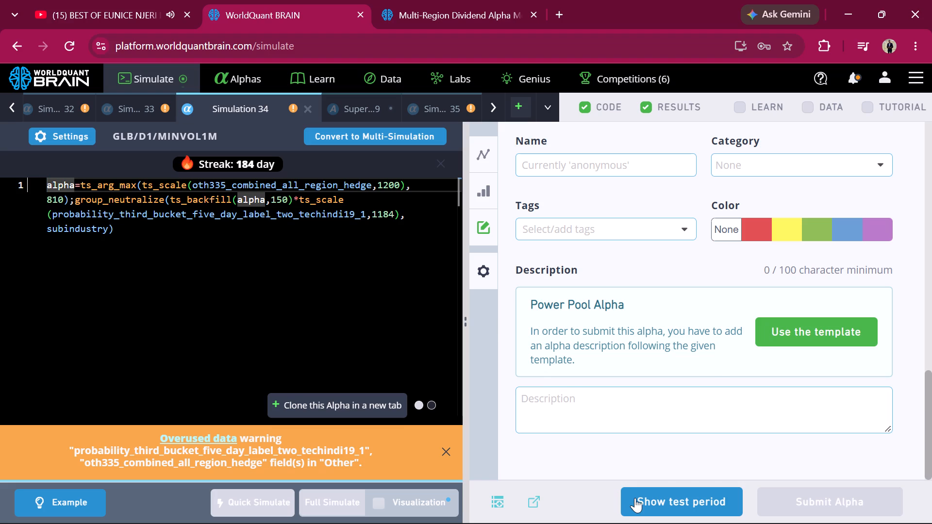
pyautogui.scroll(3, 723, 272)
pyautogui.scroll(-1, 723, 272)
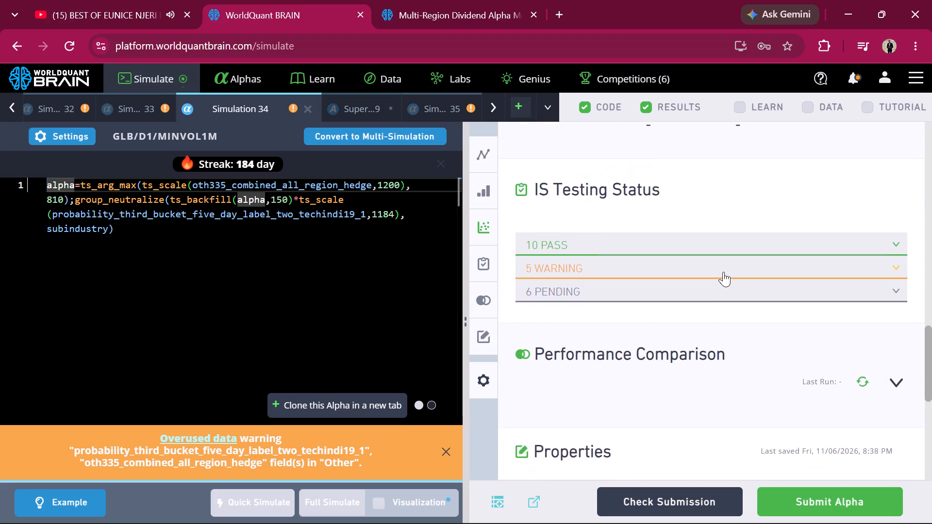
pyautogui.scroll(-4, 723, 272)
pyautogui.scroll(6, 723, 272)
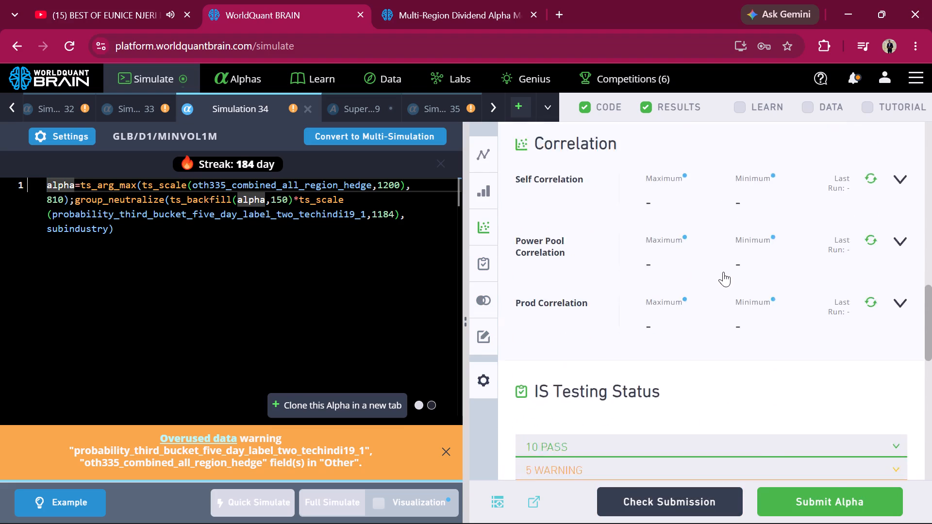
pyautogui.scroll(-3, 723, 270)
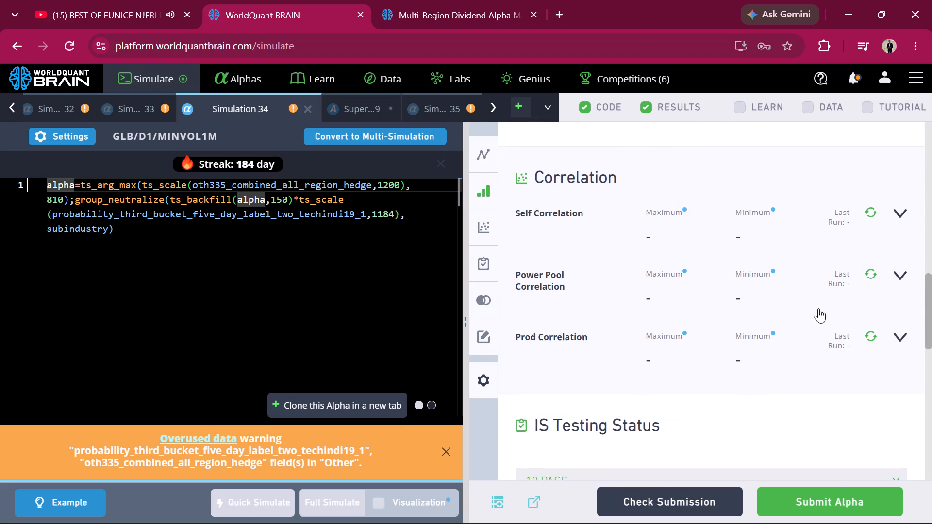
pyautogui.click(872, 336)
pyautogui.click(870, 276)
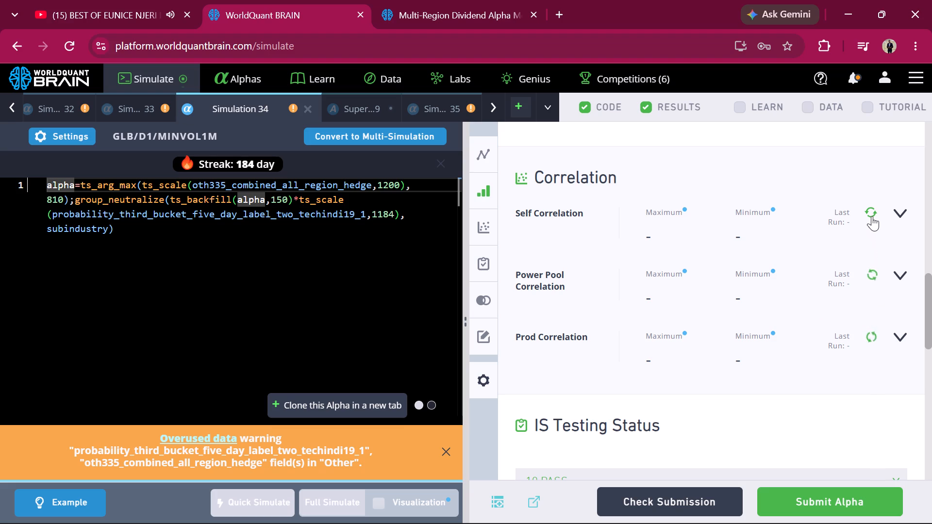
pyautogui.click(872, 213)
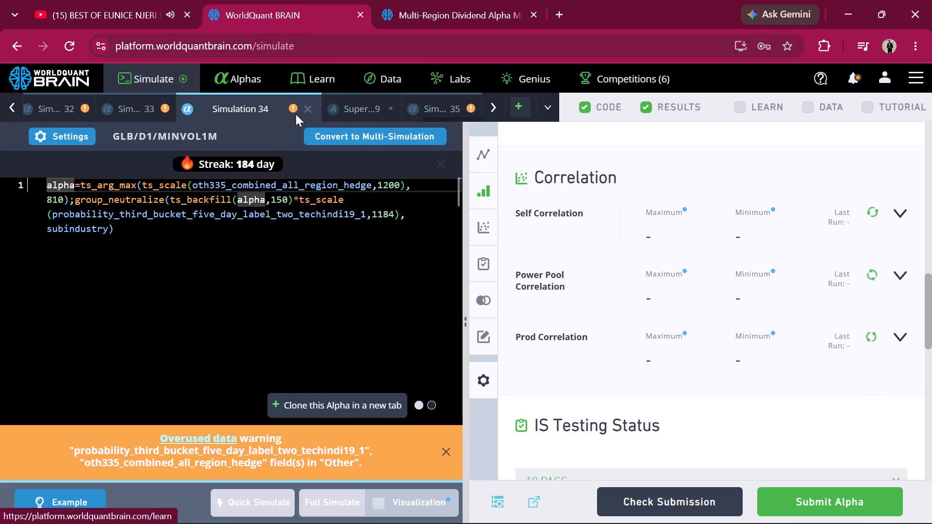
# Open the submitted alphas list and reload the site.
pyautogui.click(253, 79)
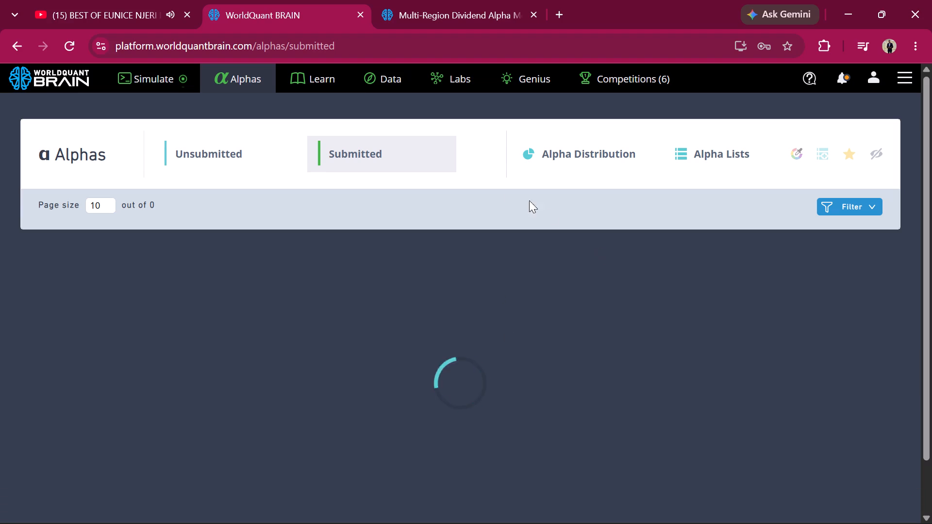
pyautogui.click(69, 49)
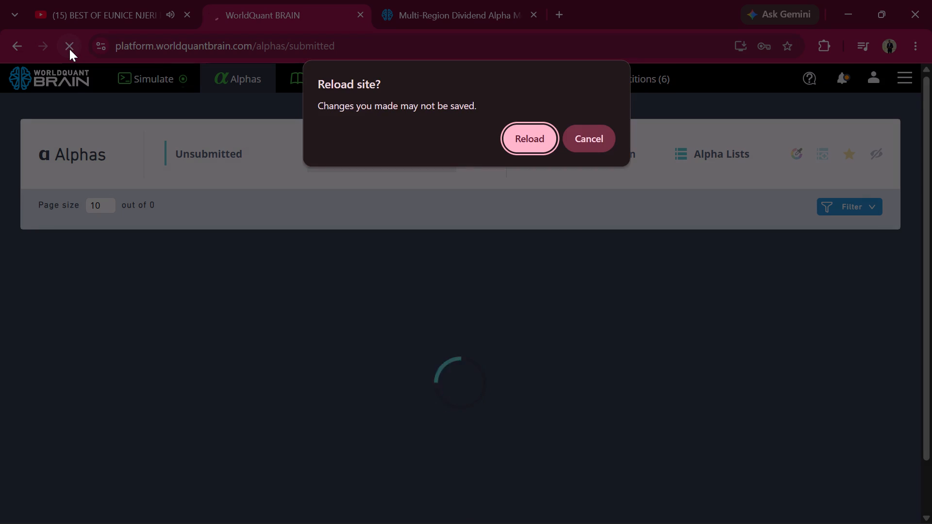
pyautogui.click(517, 135)
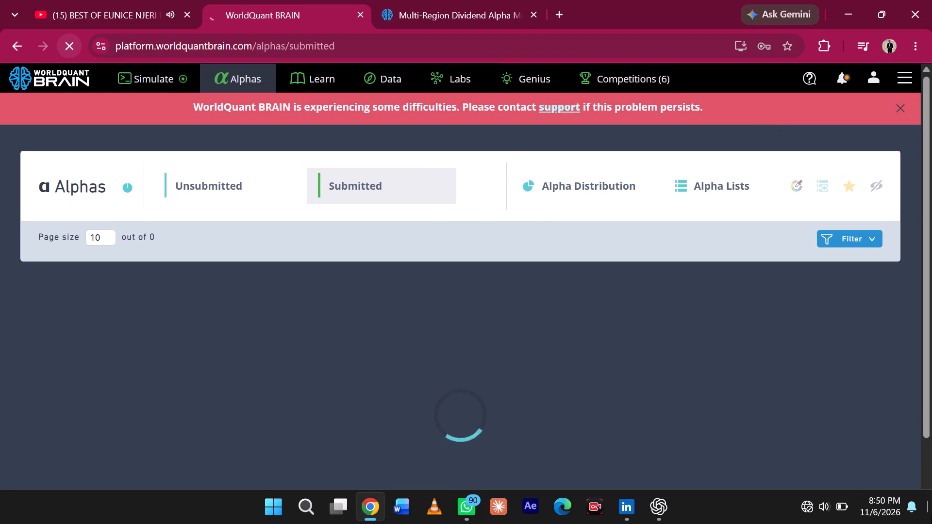
# Disconnect from the Peakfi Net Wi-Fi network, try reconnecting to it, and open its properties.
pyautogui.click(808, 509)
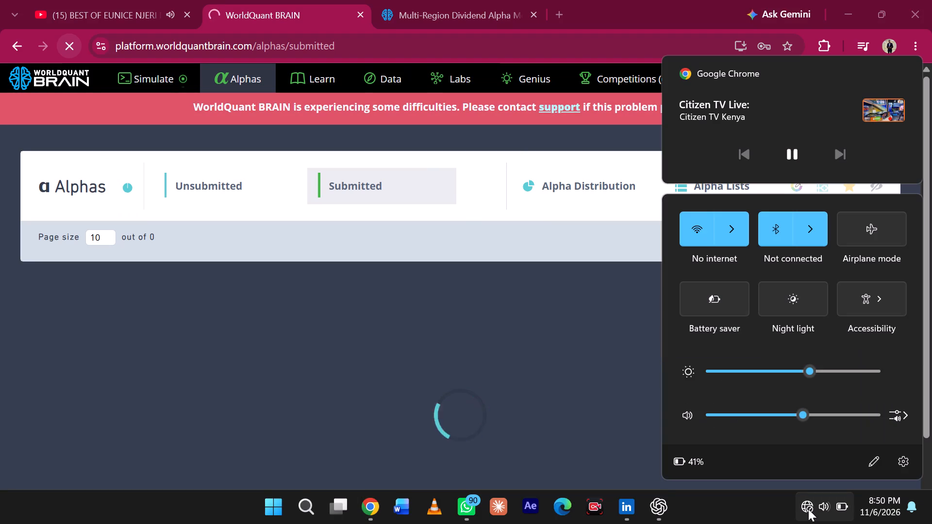
pyautogui.click(730, 234)
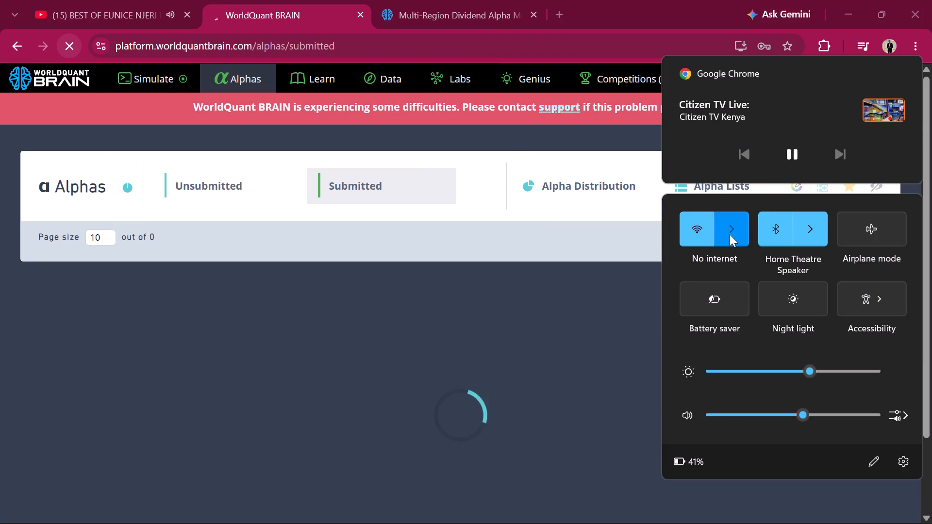
pyautogui.click(820, 291)
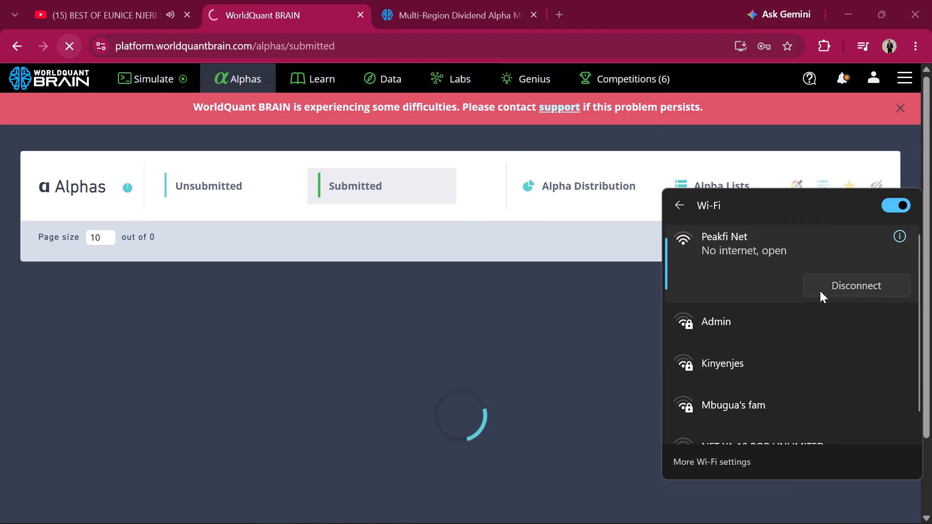
pyautogui.click(820, 285)
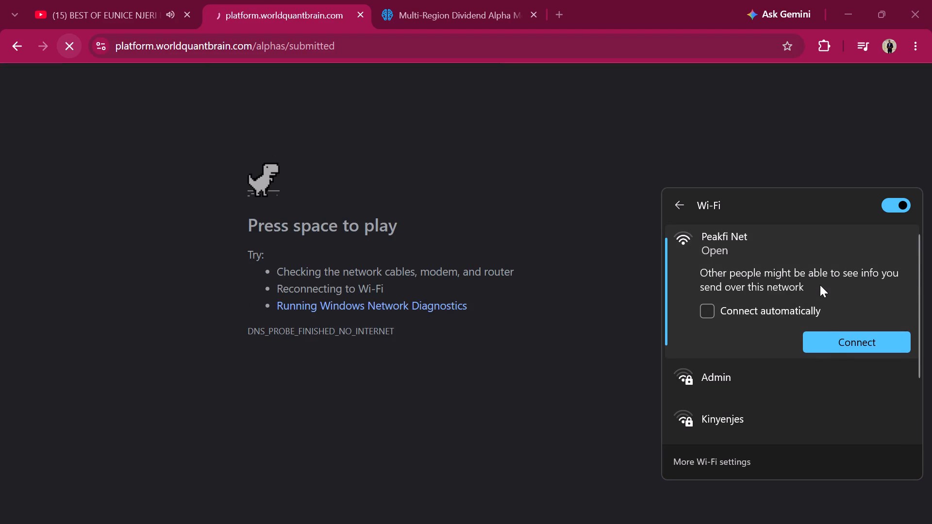
pyautogui.click(831, 342)
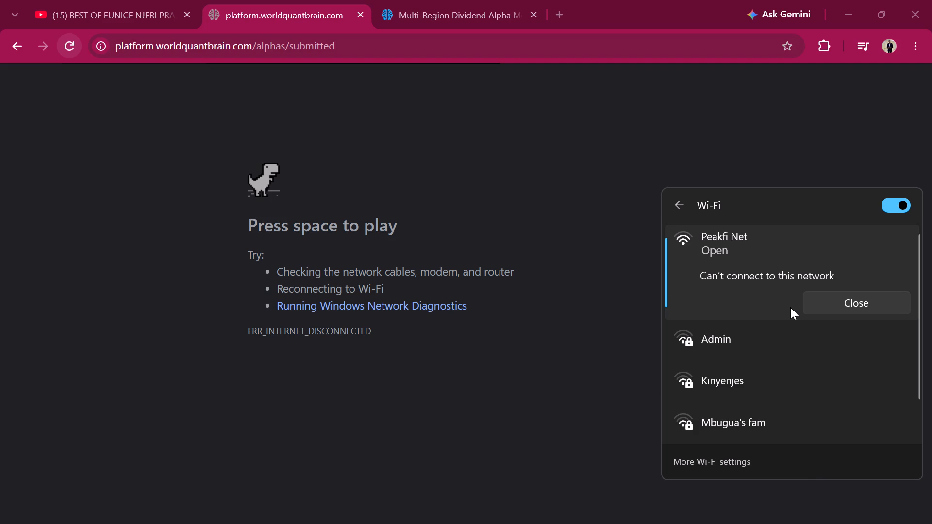
pyautogui.click(835, 301)
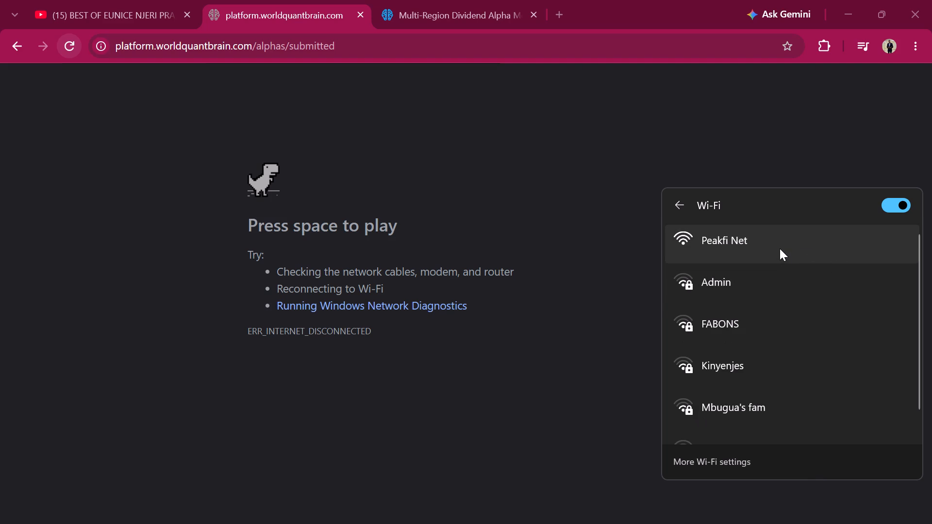
pyautogui.click(780, 248)
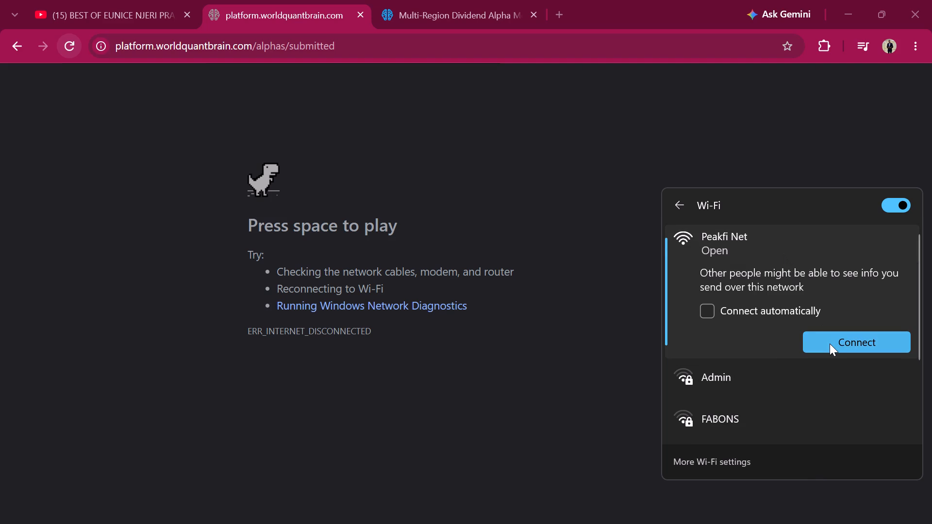
pyautogui.click(830, 344)
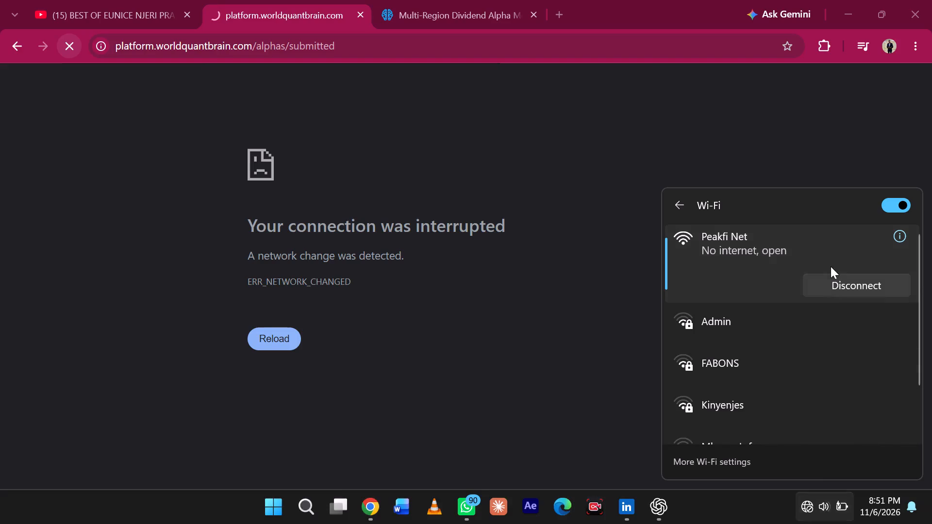
pyautogui.click(901, 236)
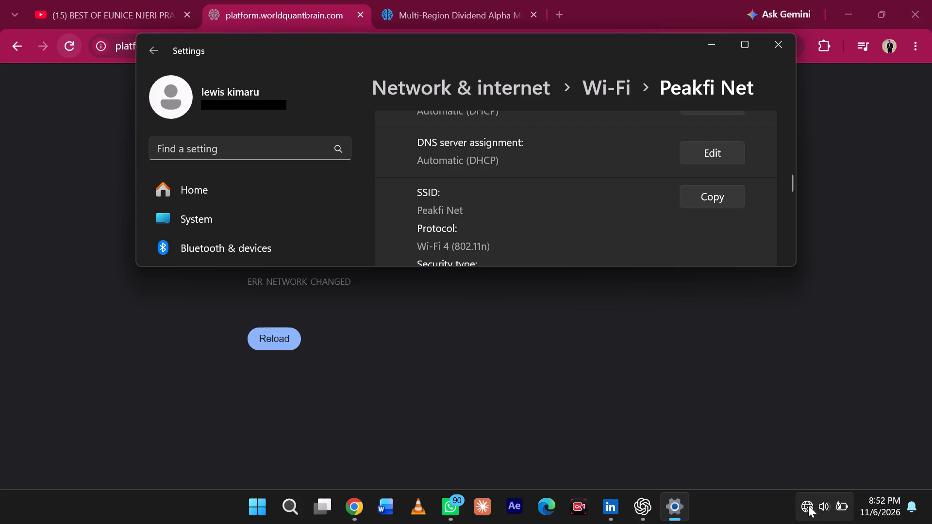
# Connect to Peakfi Net again with automatic connection enabled, and open the network's properties.
pyautogui.click(808, 505)
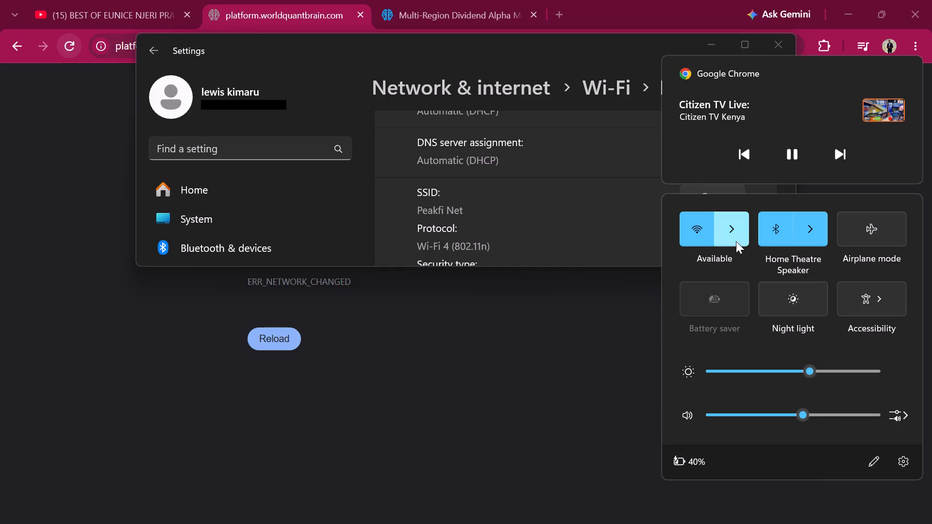
pyautogui.click(734, 233)
pyautogui.click(734, 233)
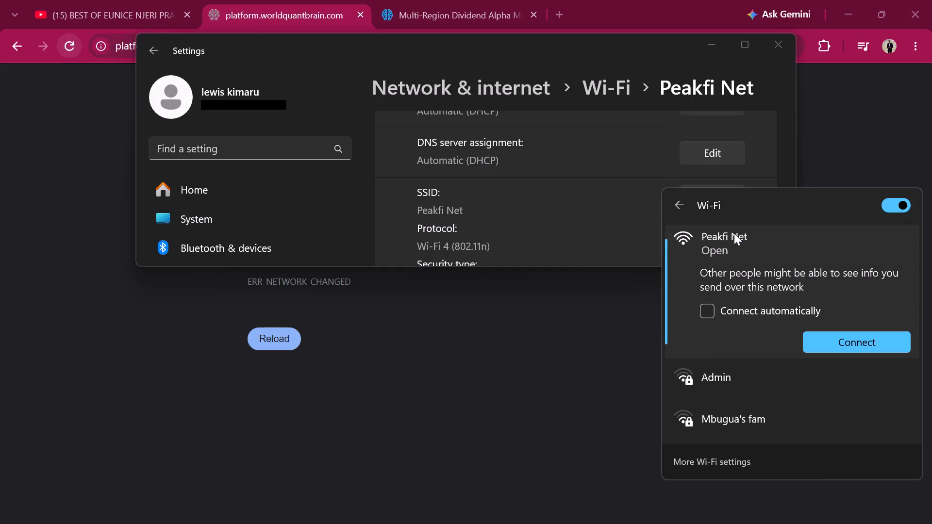
pyautogui.click(704, 310)
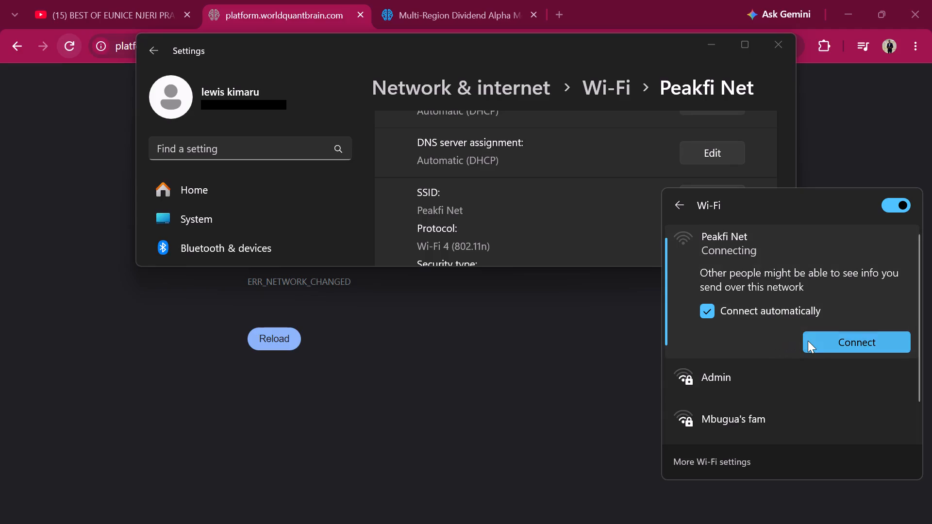
pyautogui.click(809, 342)
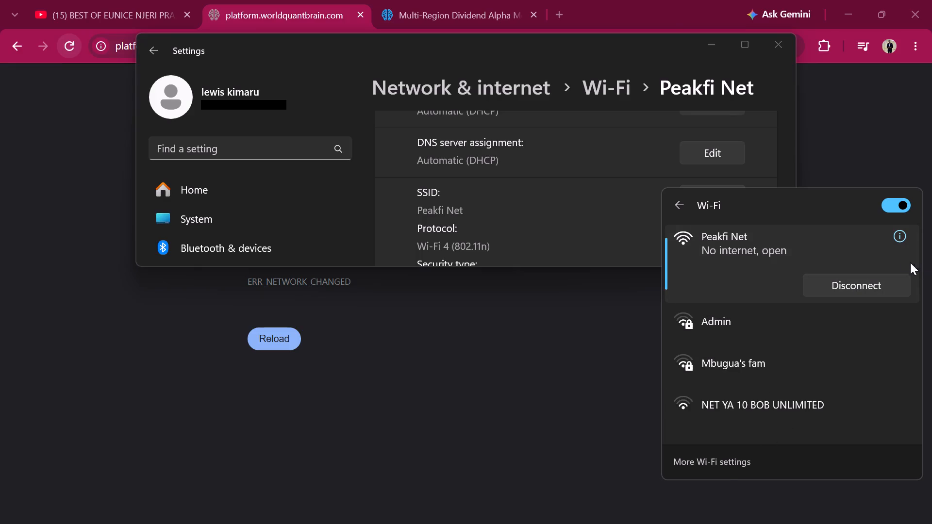
pyautogui.click(906, 238)
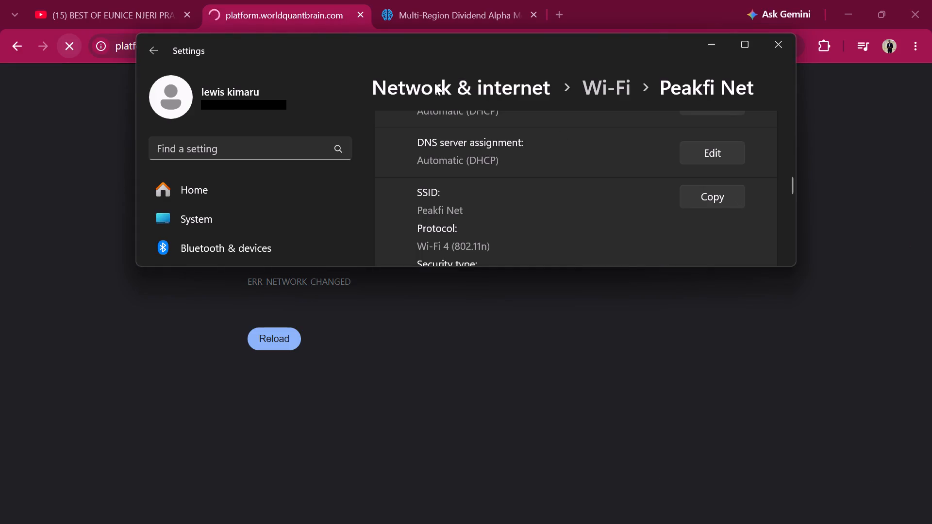
# Switch to the Multi-Region Dividend Alpha Model Dataset page in Chrome and look through its fields.
pyautogui.click(397, 3)
pyautogui.scroll(-1, 606, 355)
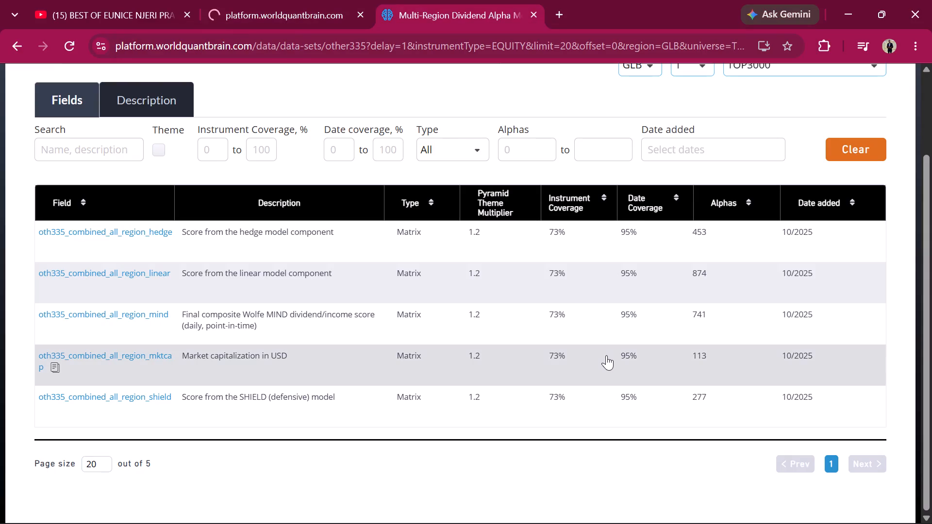
pyautogui.scroll(-1, 606, 355)
pyautogui.scroll(2, 606, 355)
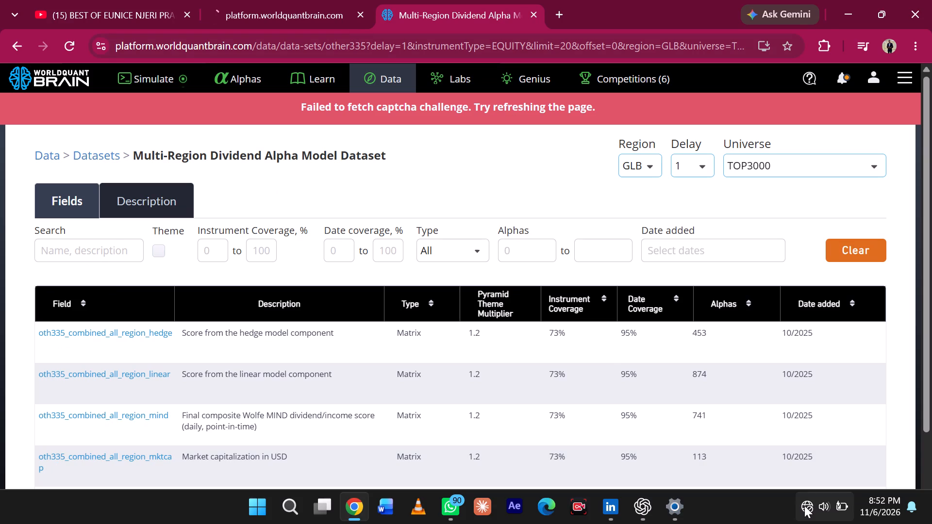
# Check the Peakfi Net Wi-Fi connection and reload the Multi-Region Dividend Alpha Model Dataset page.
pyautogui.click(804, 506)
pyautogui.click(735, 229)
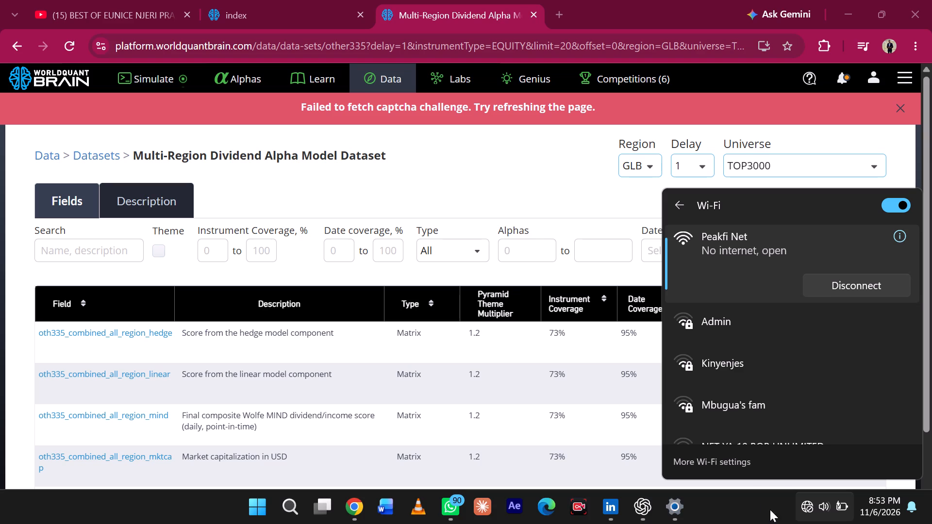
pyautogui.click(71, 42)
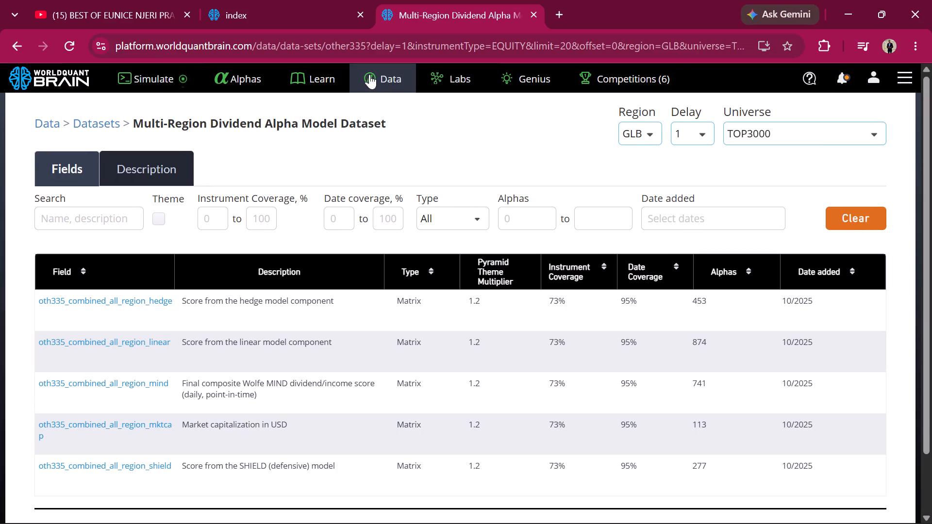
# Return to the submitted alphas list and look through the alphas on its first page.
pyautogui.click(222, 14)
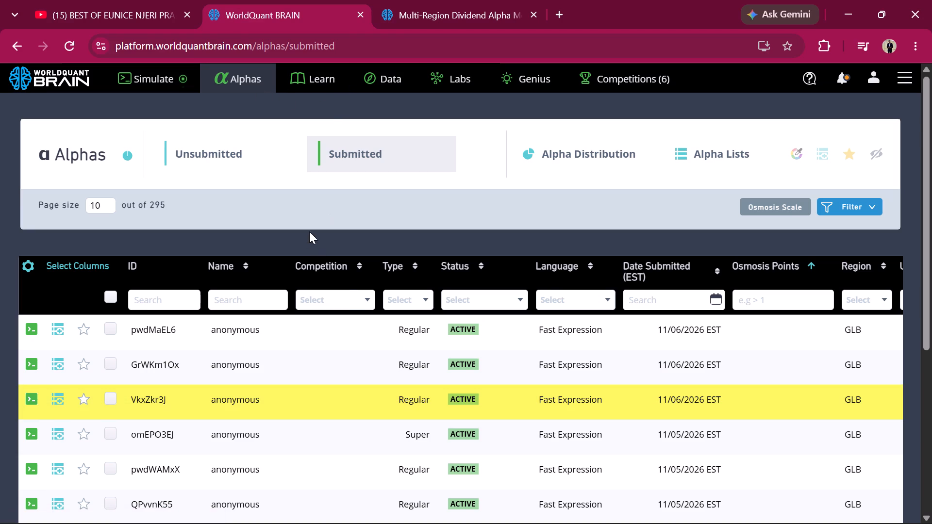
pyautogui.scroll(-4, 324, 173)
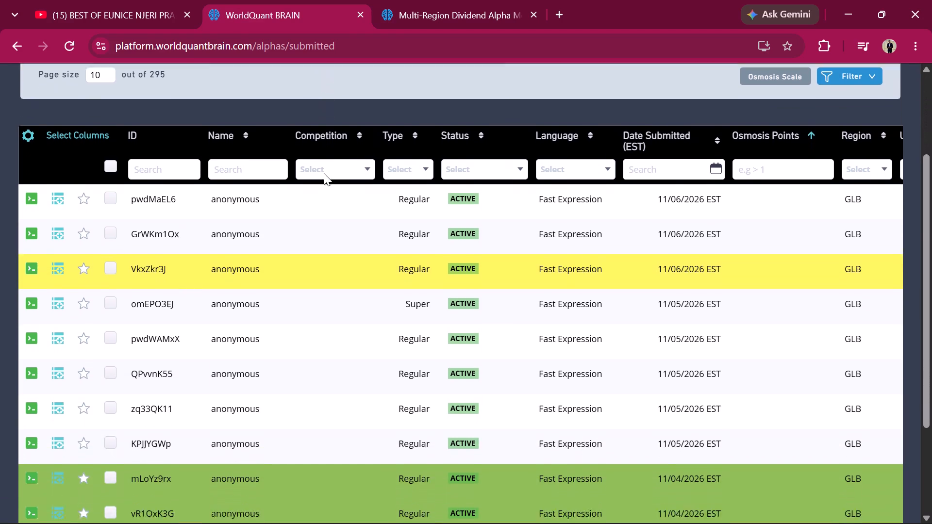
pyautogui.scroll(-3, 324, 173)
pyautogui.scroll(1, 324, 173)
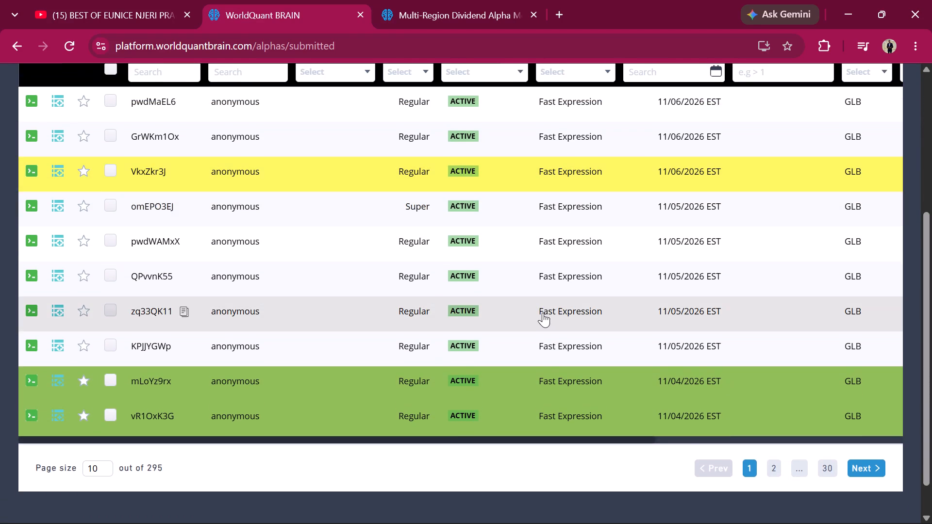
pyautogui.scroll(1, 543, 312)
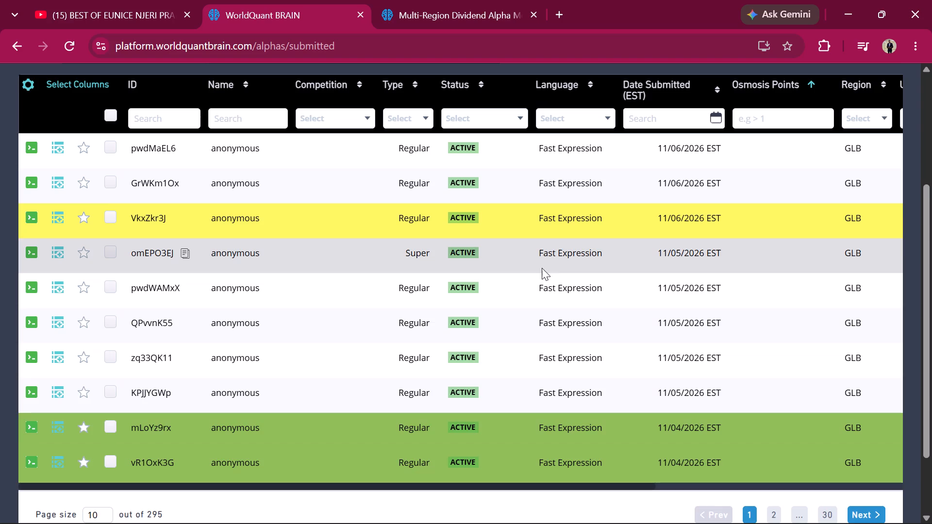
pyautogui.scroll(2, 542, 268)
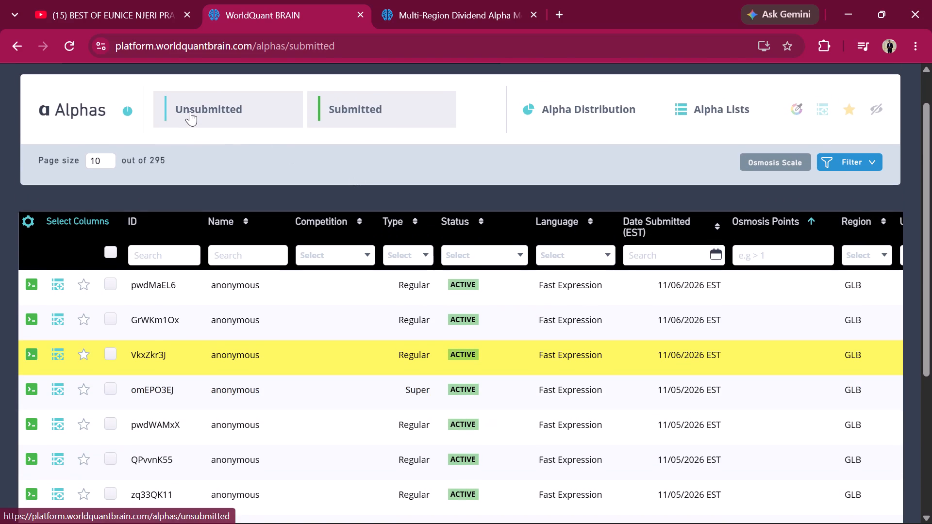
# Look over the most recent unsubmitted alphas.
pyautogui.click(190, 111)
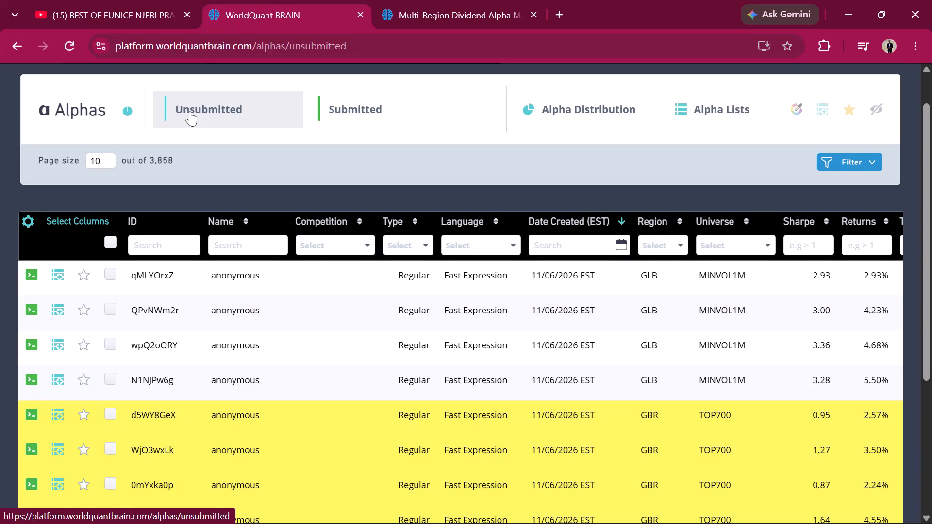
pyautogui.scroll(-1, 190, 111)
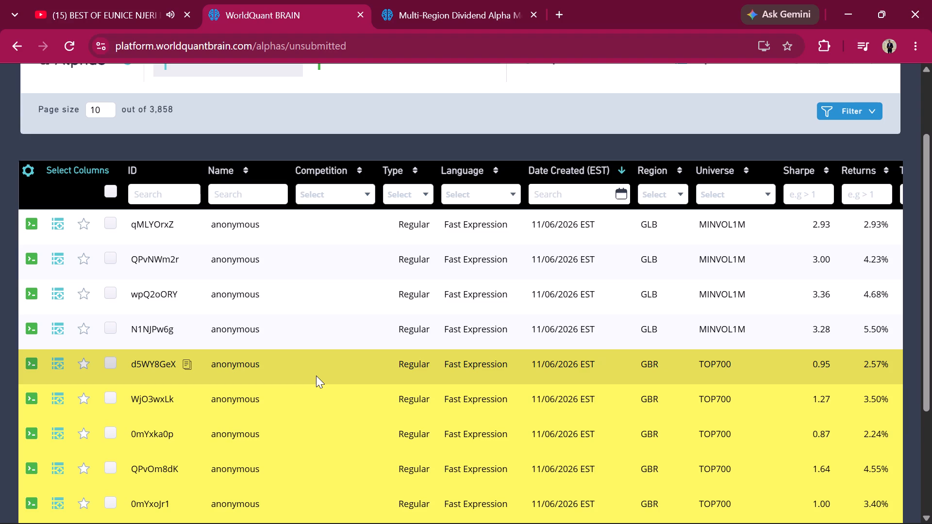
pyautogui.scroll(1, 316, 376)
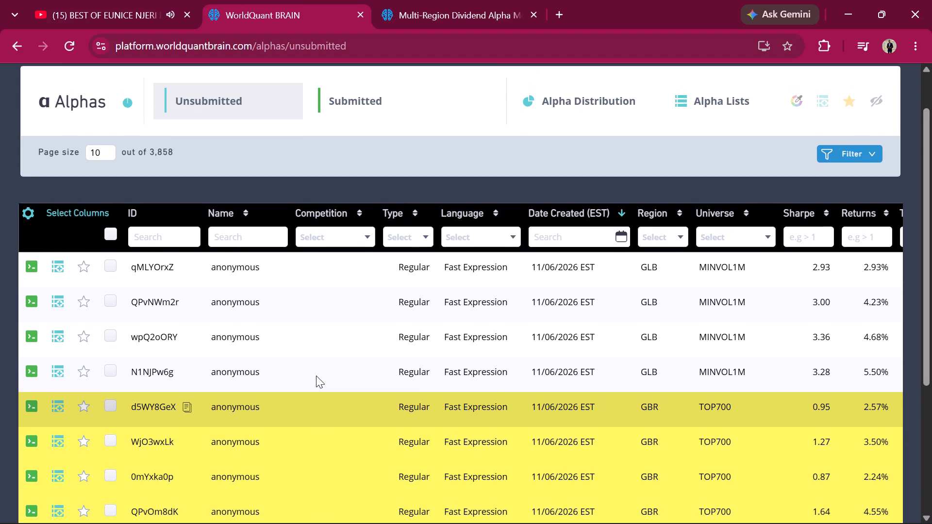
pyautogui.scroll(1, 316, 376)
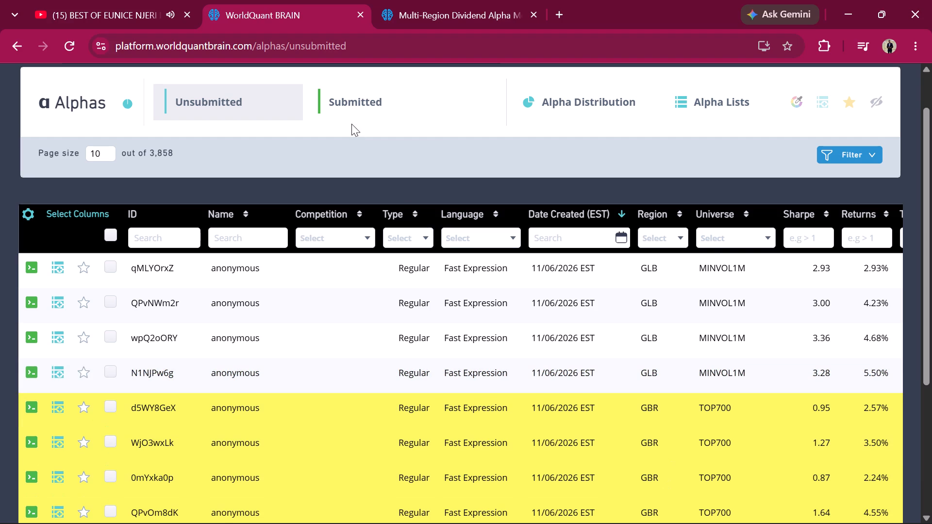
# Return to the submitted alphas and review the latest entries and their submission dates.
pyautogui.click(338, 93)
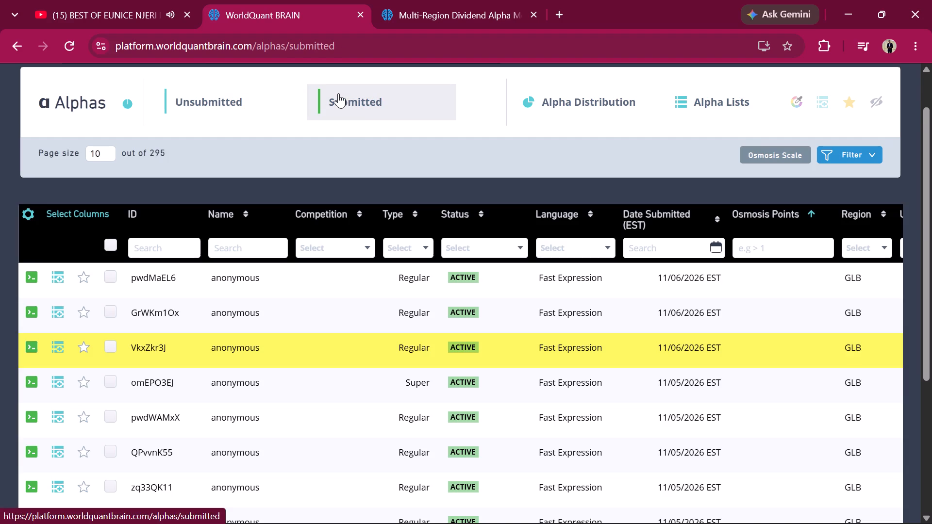
pyautogui.scroll(-1, 706, 359)
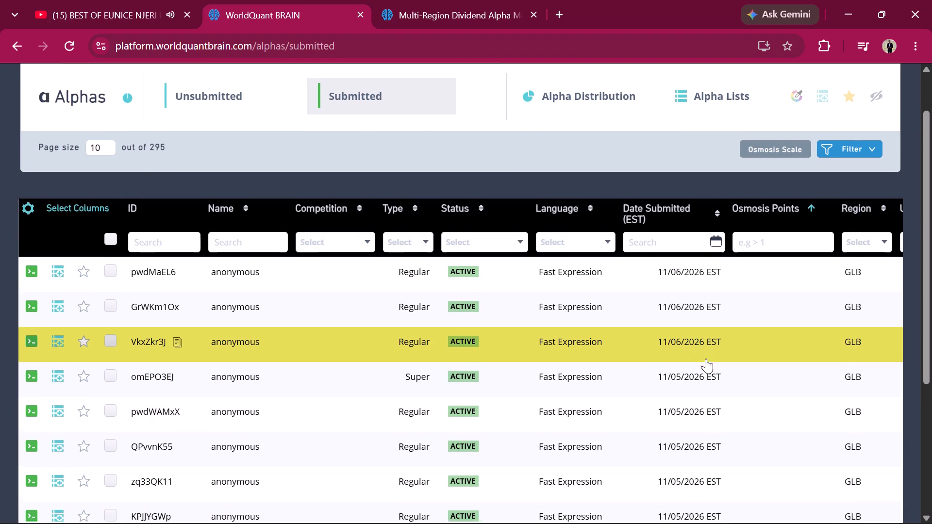
pyautogui.scroll(-1, 706, 359)
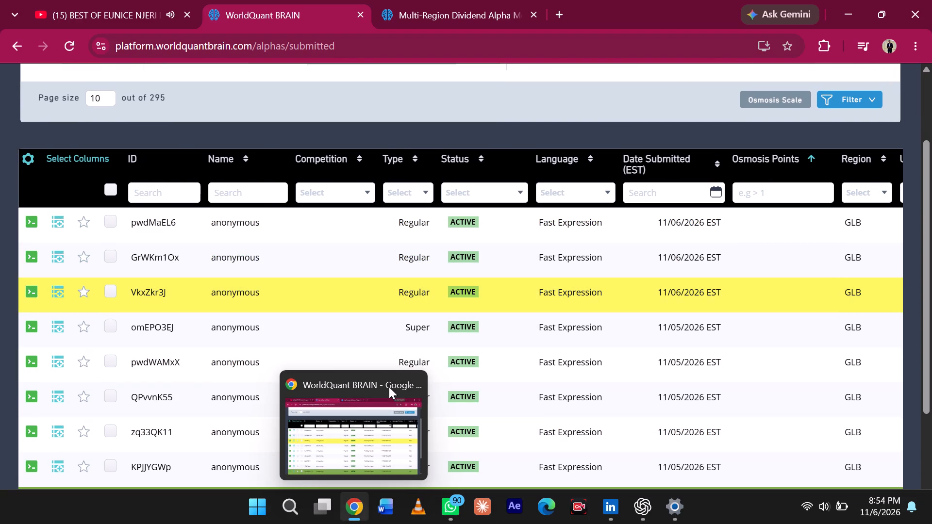
pyautogui.scroll(2, 389, 387)
pyautogui.keyDown('ctrl'); pyautogui.scroll(-1, 389, 387); pyautogui.keyUp('ctrl')
pyautogui.keyDown('ctrl'); pyautogui.scroll(2, 389, 387); pyautogui.keyUp('ctrl')
pyautogui.scroll(3, 84, 233)
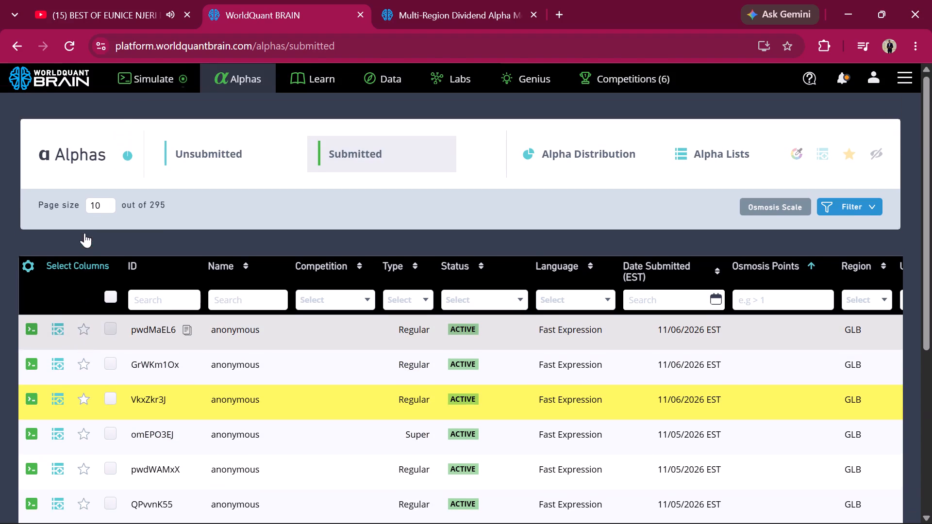
# Open Simulation 35, switch its summary to the IS period, and review the yearly and aggregate performance data.
pyautogui.click(136, 72)
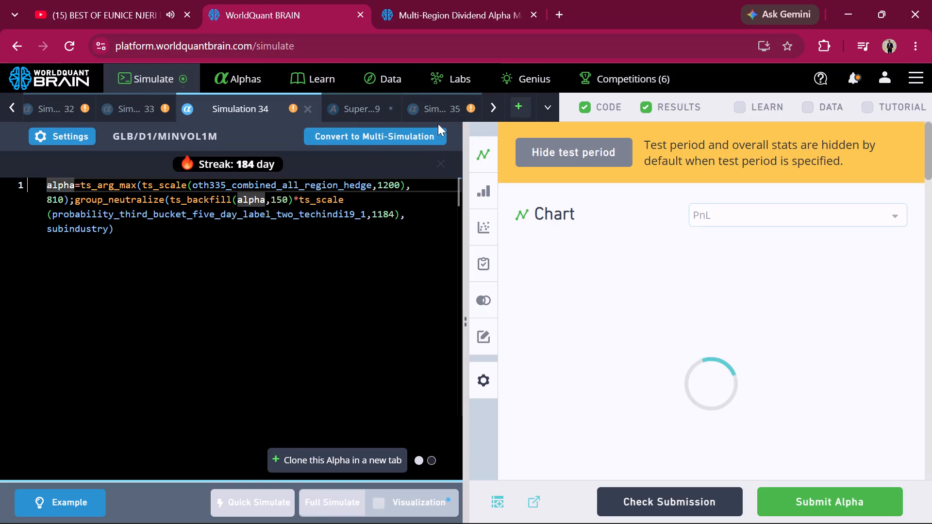
pyautogui.click(438, 111)
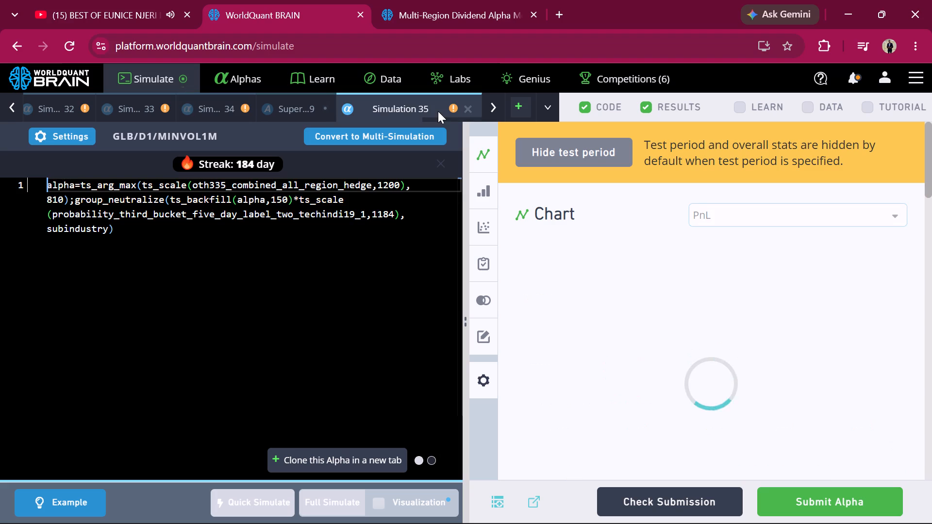
pyautogui.scroll(-2, 610, 272)
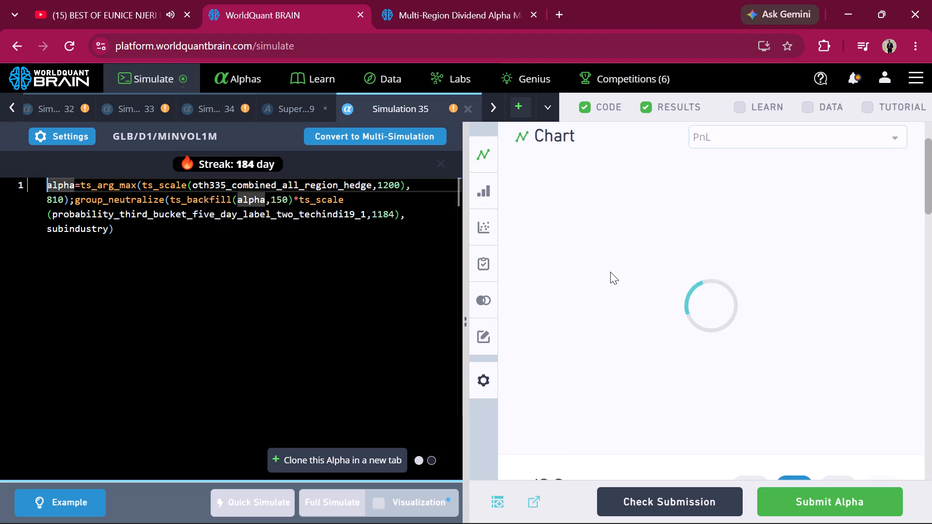
pyautogui.scroll(-1, 610, 272)
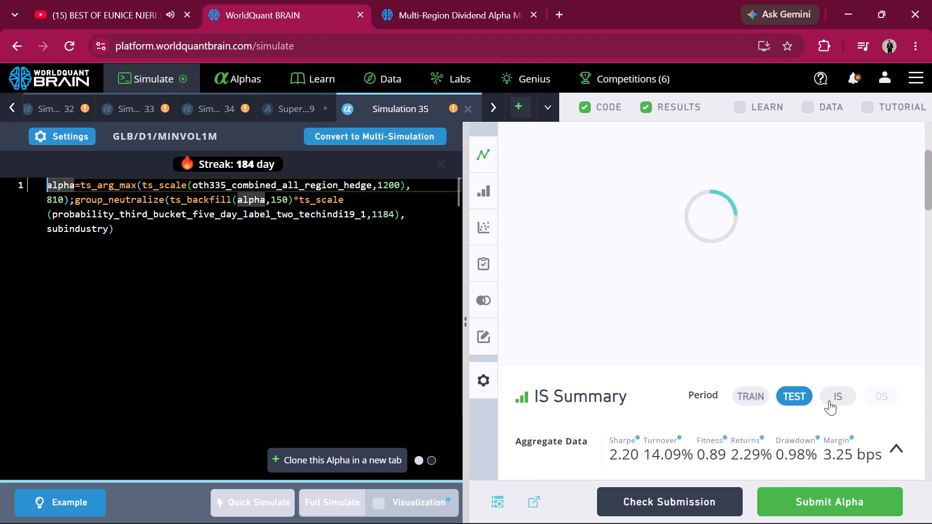
pyautogui.click(829, 400)
pyautogui.scroll(-3, 829, 400)
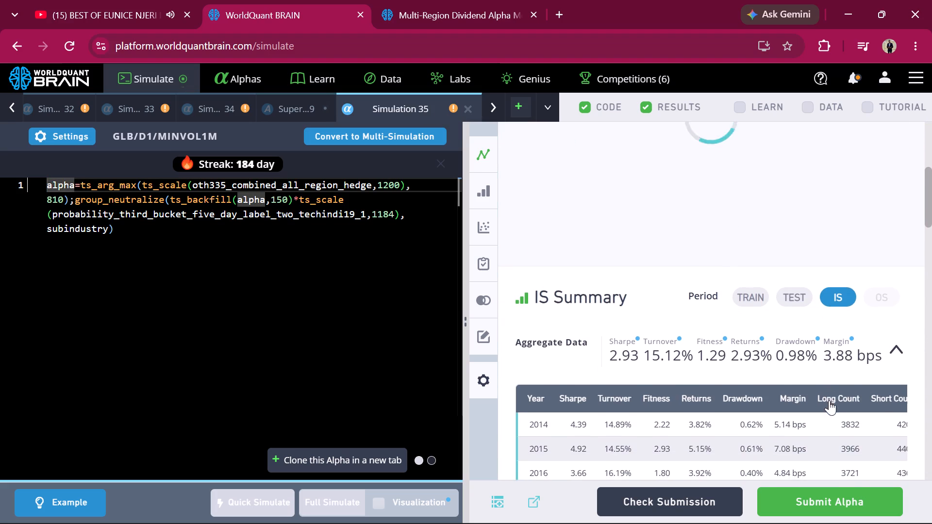
pyautogui.scroll(-6, 829, 400)
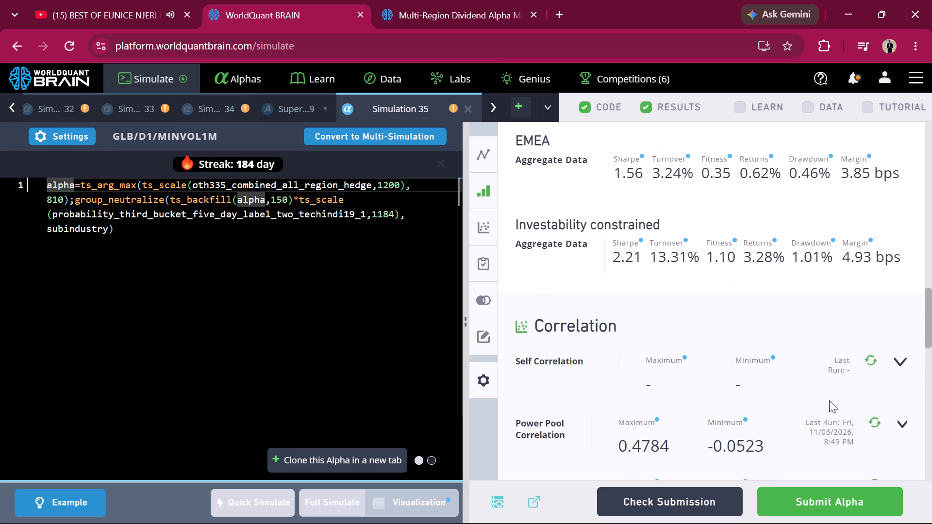
# Look over Simulation 35's correlations and IS testing status, and run its Self Correlation check.
pyautogui.scroll(-5, 829, 400)
pyautogui.scroll(1, 829, 400)
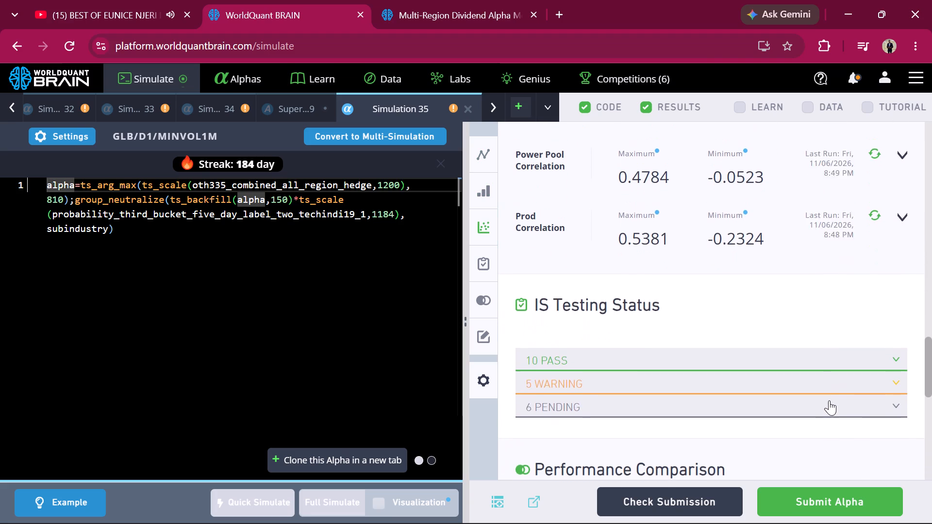
pyautogui.scroll(2, 829, 400)
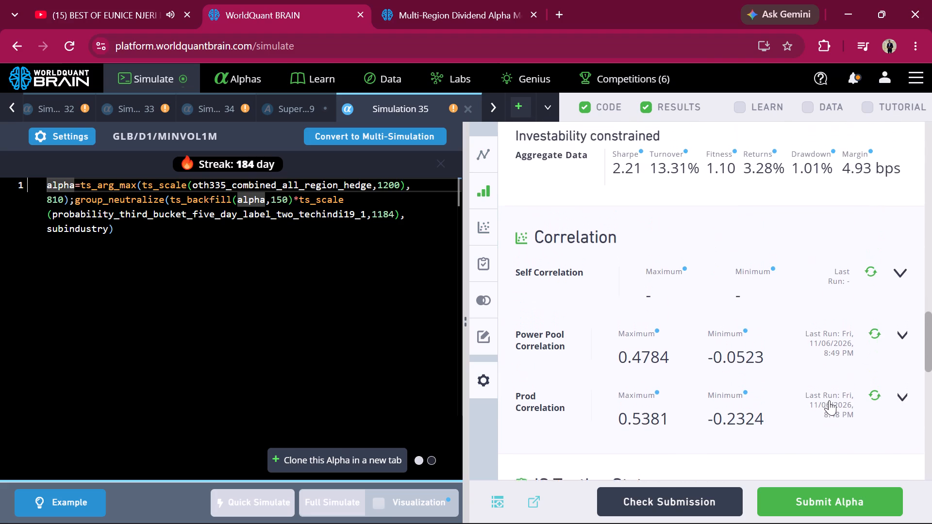
pyautogui.click(873, 277)
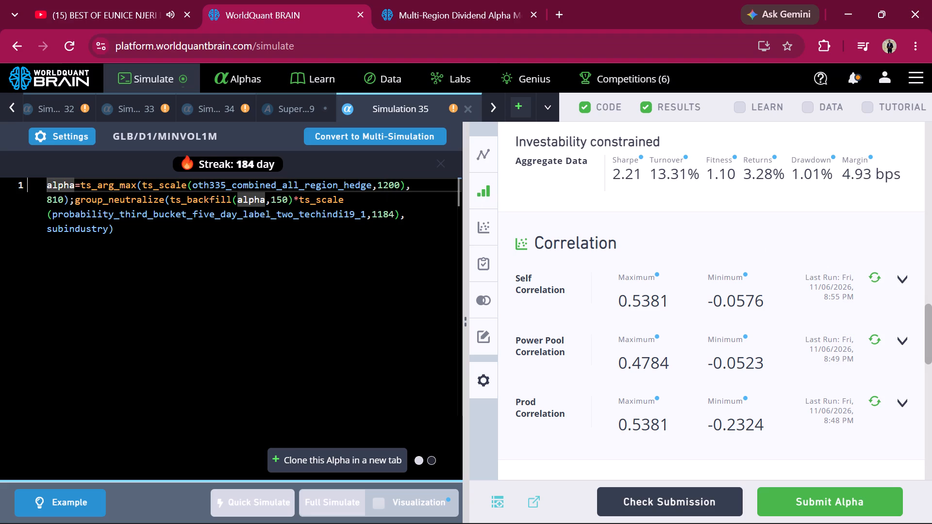
pyautogui.doubleClick(127, 237)
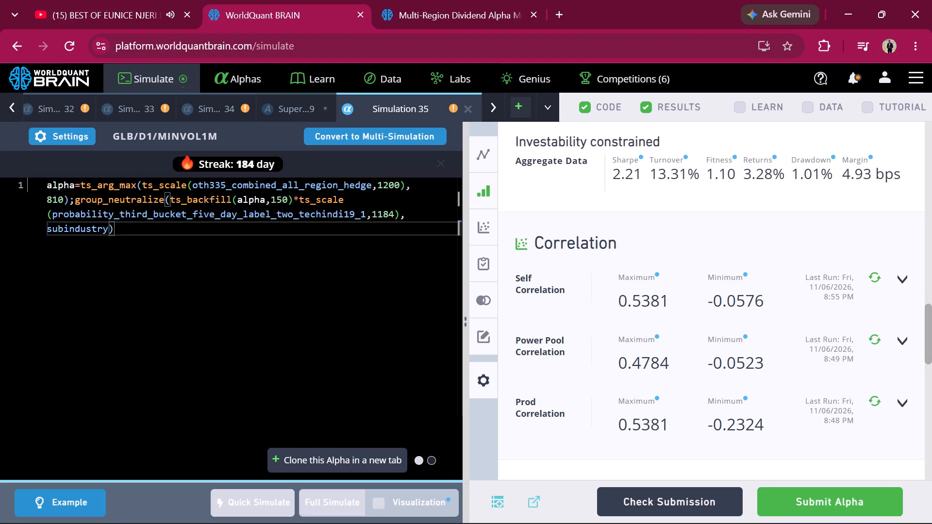
pyautogui.tripleClick(127, 237)
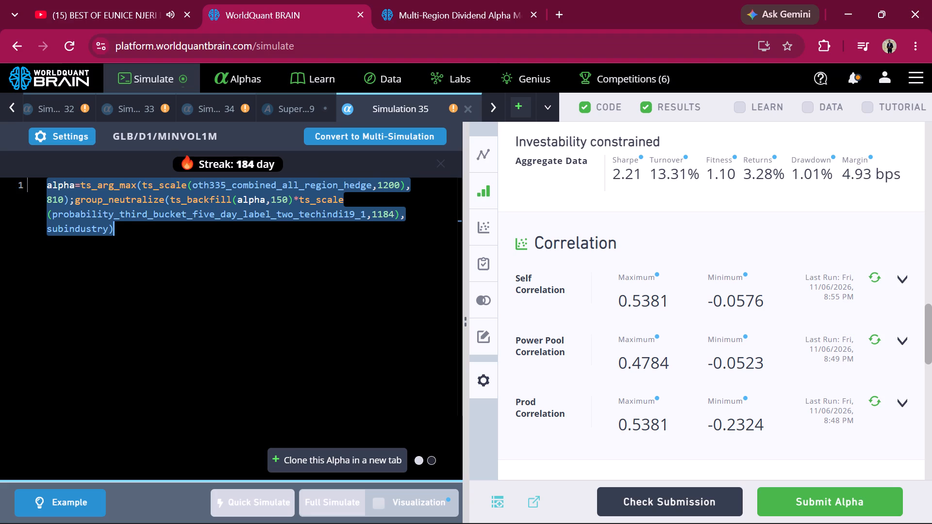
pyautogui.hotkey('ctrl', 'c')
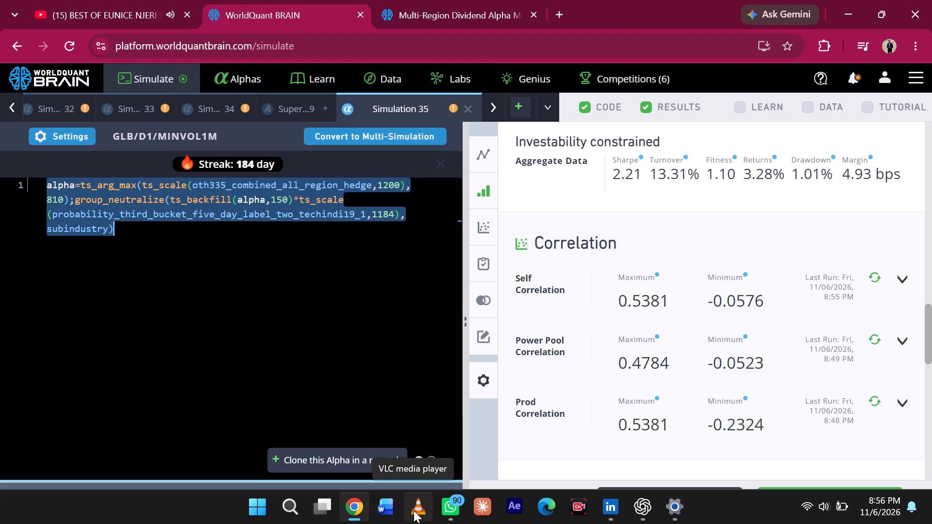
pyautogui.scroll(-2, 864, 371)
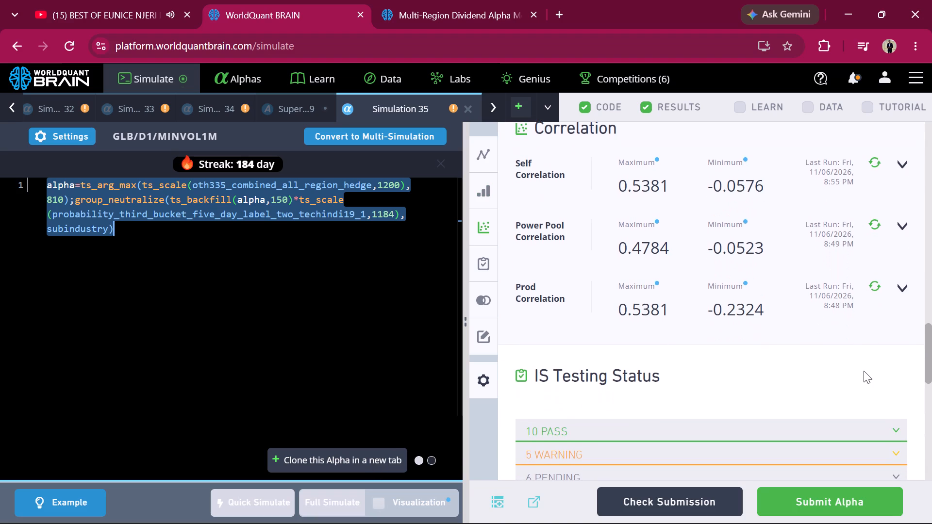
pyautogui.scroll(-5, 864, 371)
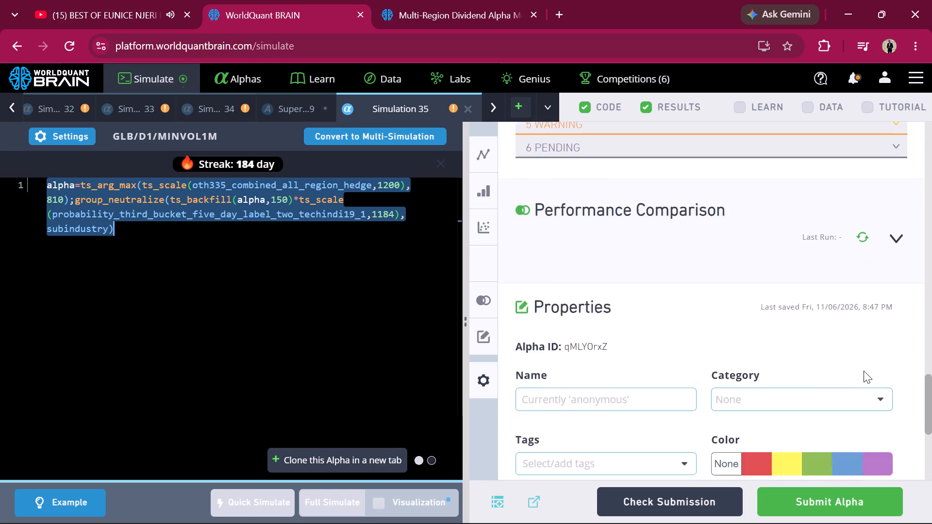
pyautogui.scroll(-3, 864, 371)
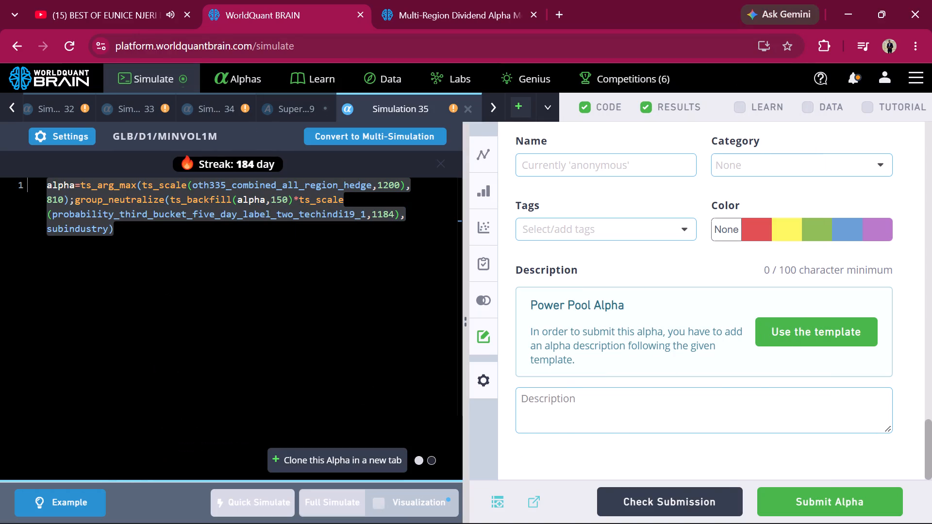
pyautogui.hotkey('ctrl', 'v')
# Remove the blank lines before "Rationale for operators used" and "Rationale for data used" in the description.
pyautogui.scroll(1, 575, 403)
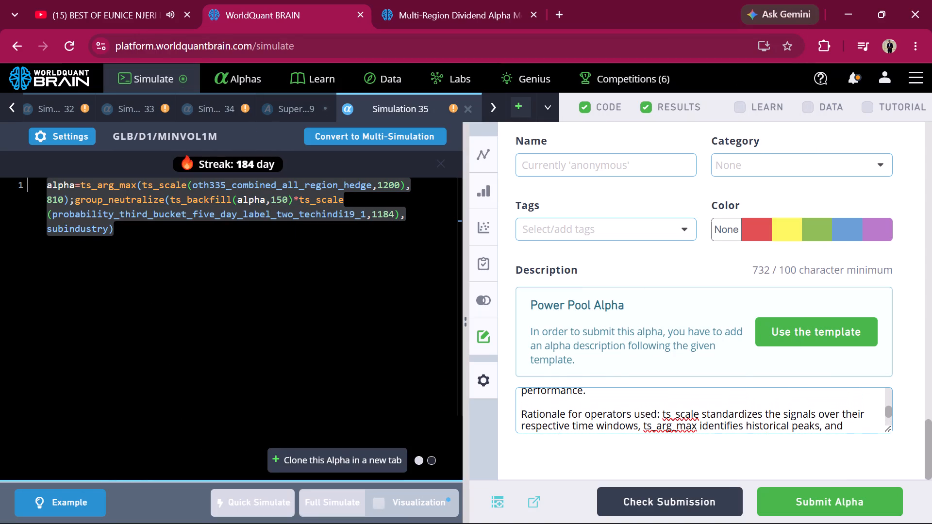
pyautogui.click(521, 407)
pyautogui.press('BackSpace')
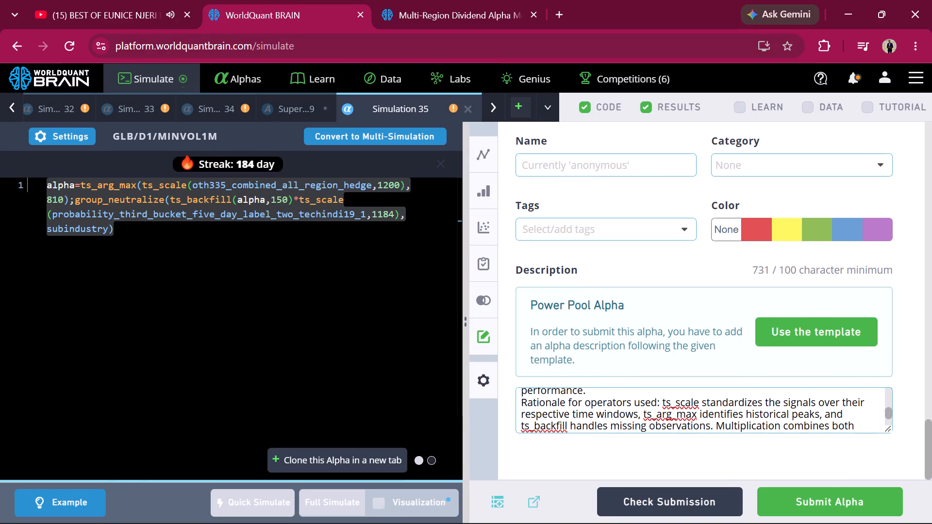
pyautogui.scroll(2, 521, 407)
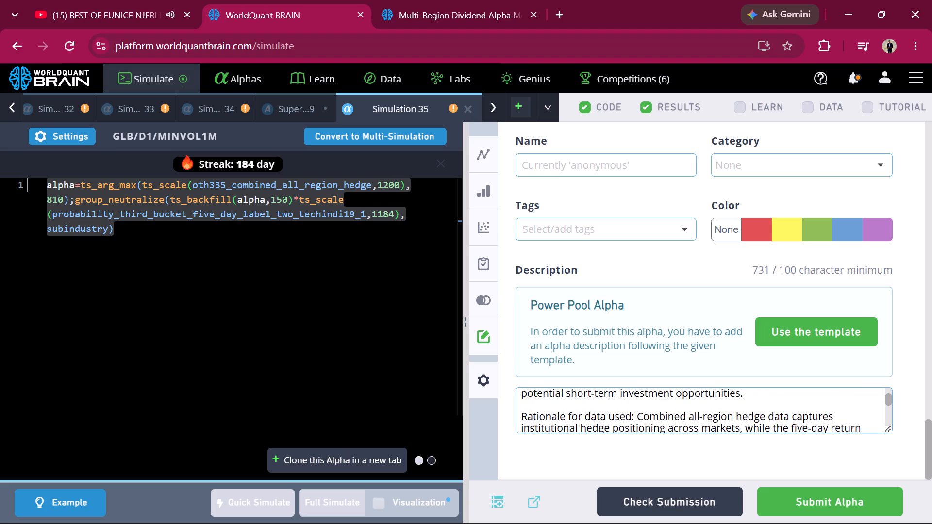
pyautogui.click(516, 422)
pyautogui.press('BackSpace')
pyautogui.scroll(1, 516, 422)
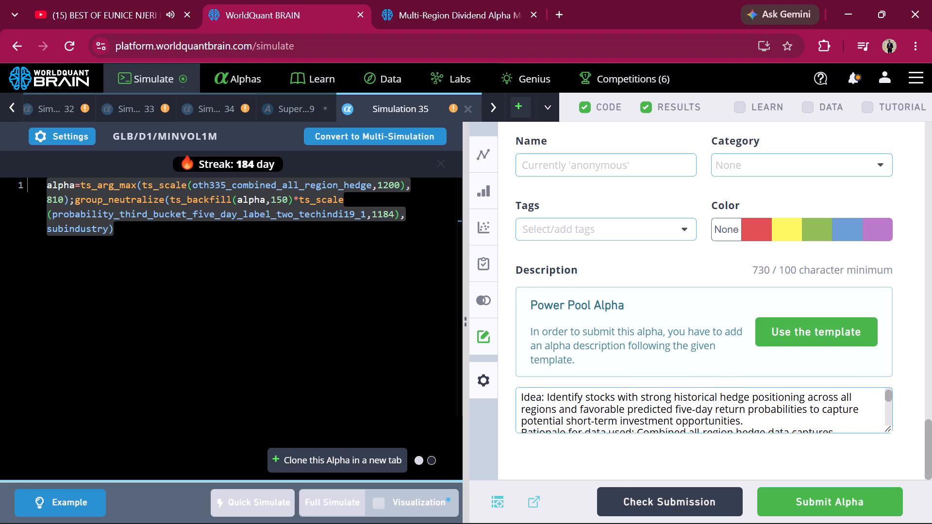
pyautogui.scroll(1, 516, 422)
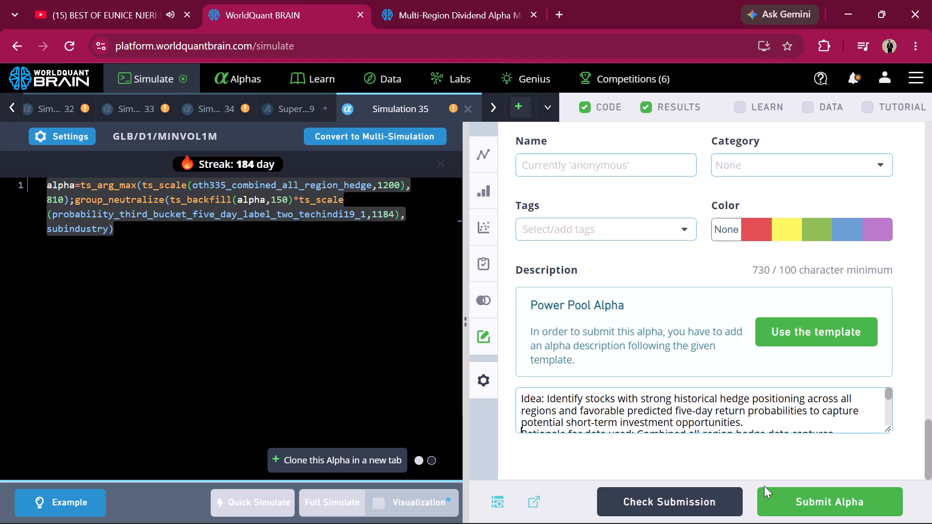
# Submit the Simulation 35 alpha.
pyautogui.click(765, 499)
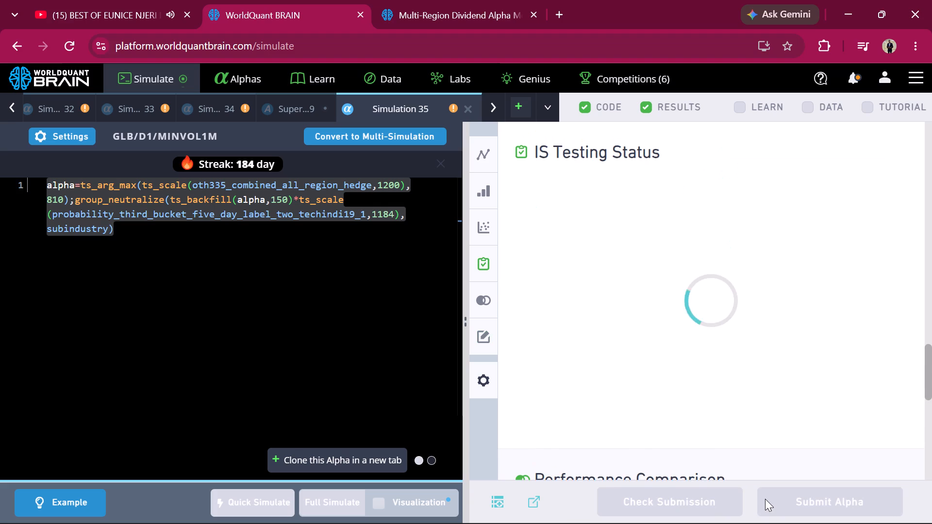
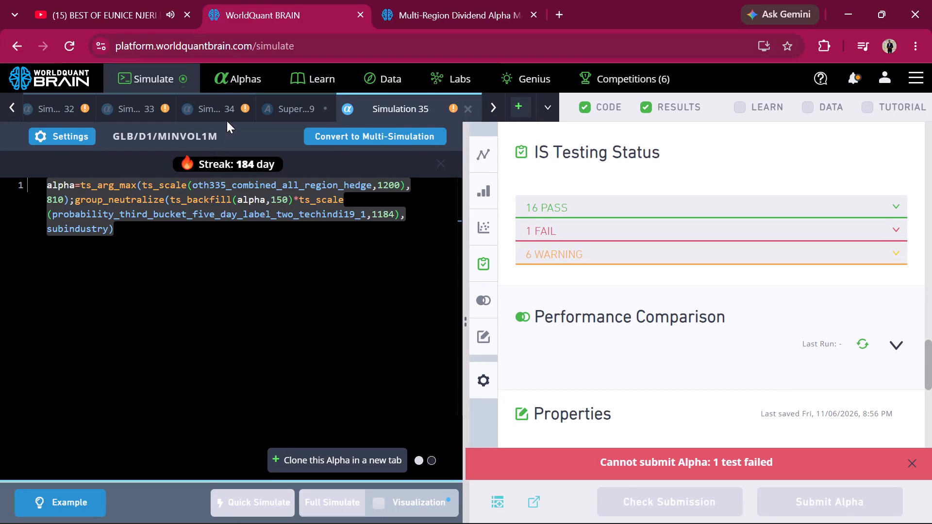
# Paste the copied idea, data rationale and operator rationale text into Simulation 34's empty Description.
pyautogui.click(232, 106)
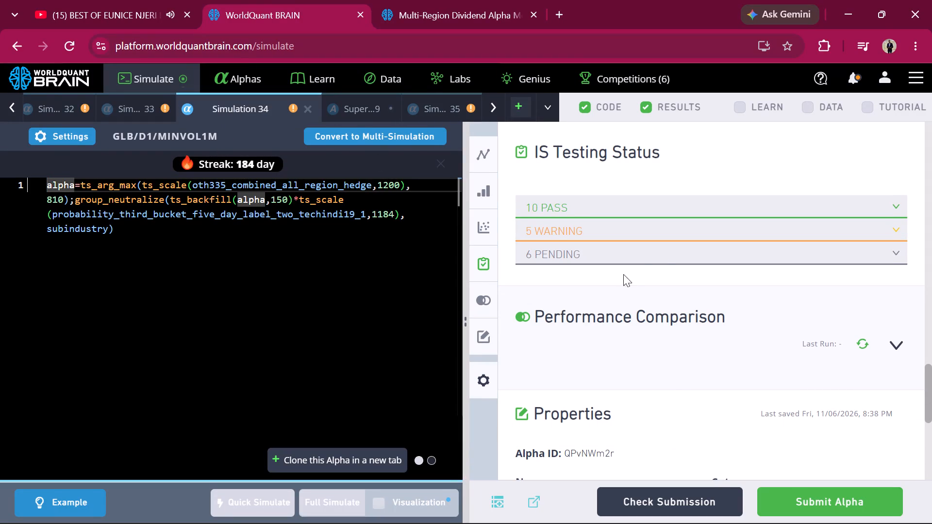
pyautogui.scroll(-4, 782, 397)
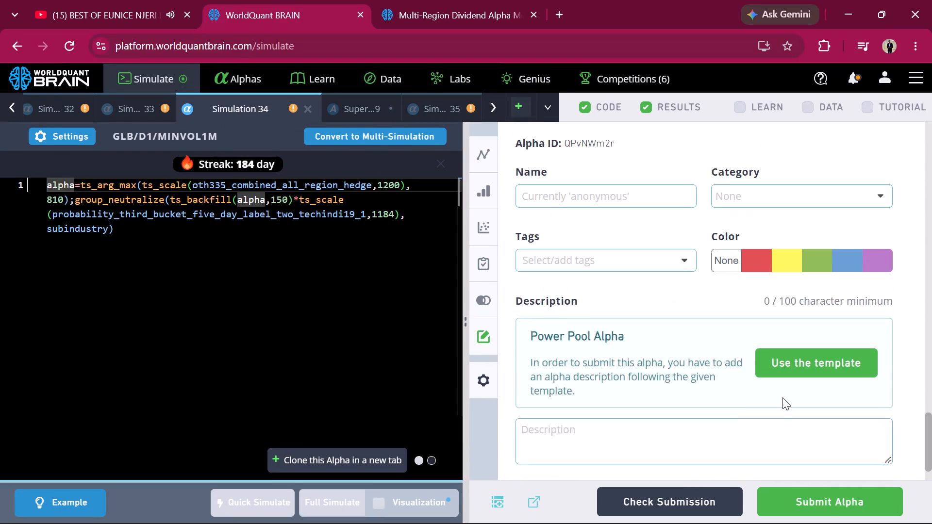
pyautogui.scroll(-3, 782, 397)
pyautogui.click(736, 410)
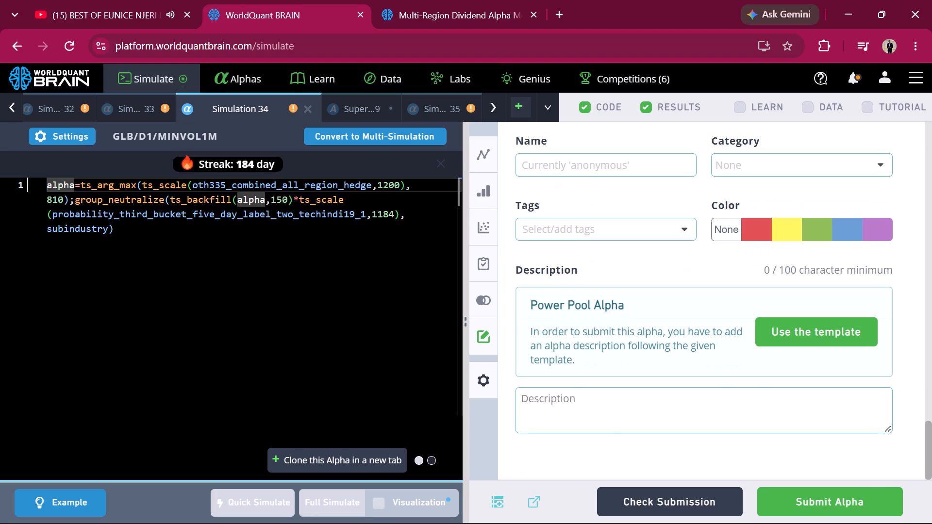
pyautogui.hotkey('ctrl', 'v')
# Submit the Simulation 34 alpha.
pyautogui.click(805, 488)
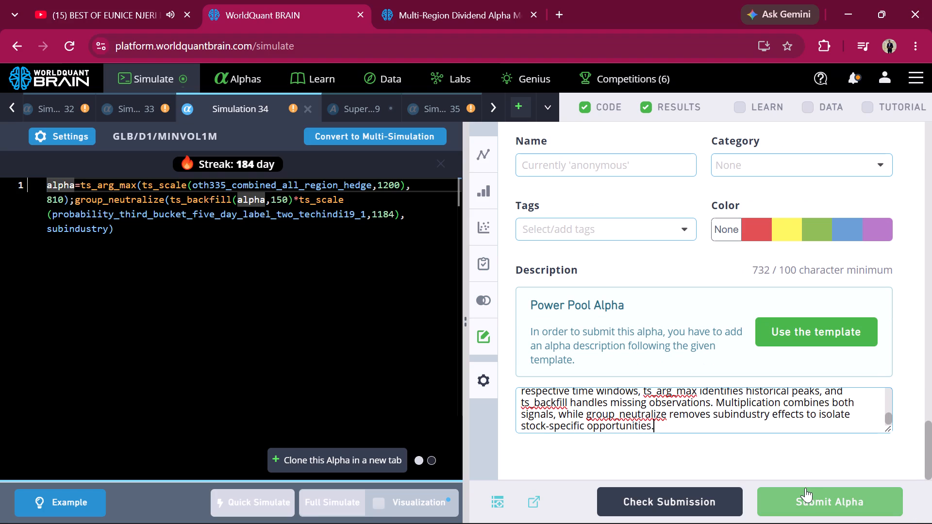
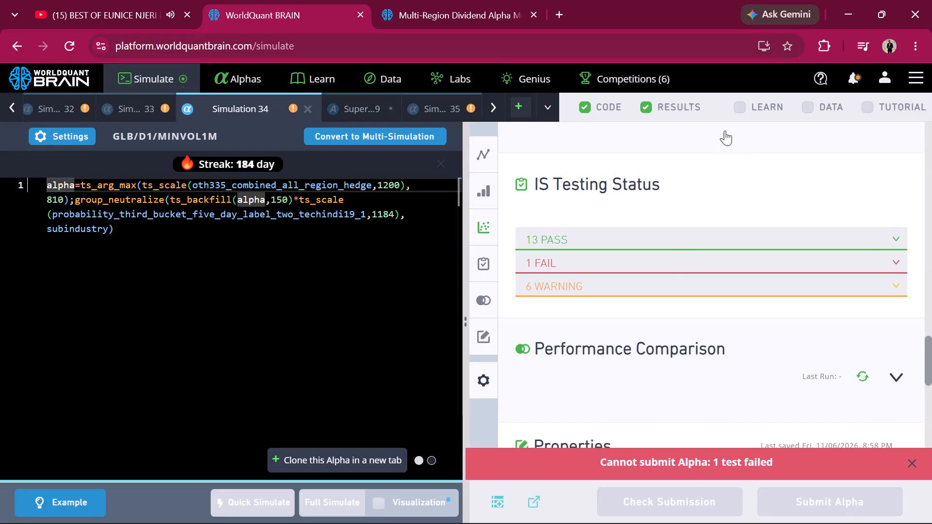
# Expand the failed and warning results under Simulation 34's IS Testing Status to examine why the alpha cannot be submitted.
pyautogui.click(669, 275)
pyautogui.click(670, 269)
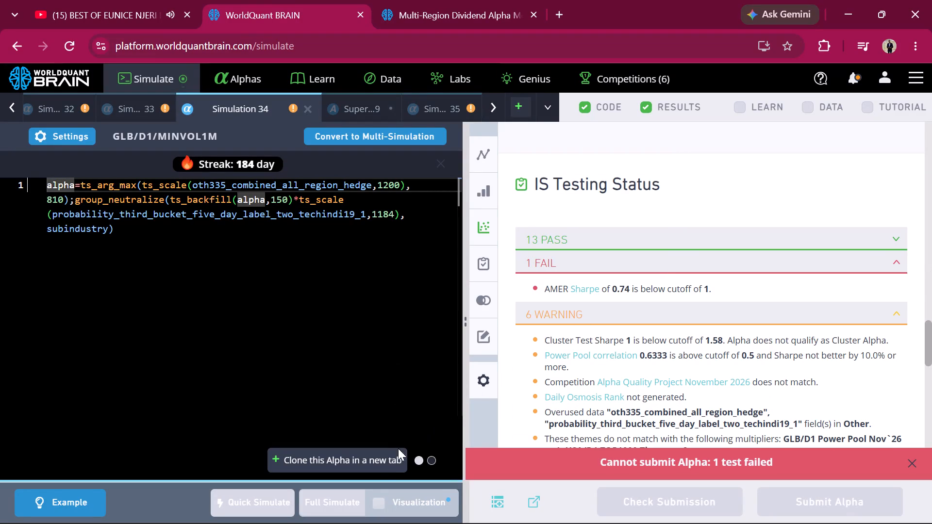
# Clone the Simulation 34 alpha into a new simulation.
pyautogui.click(377, 466)
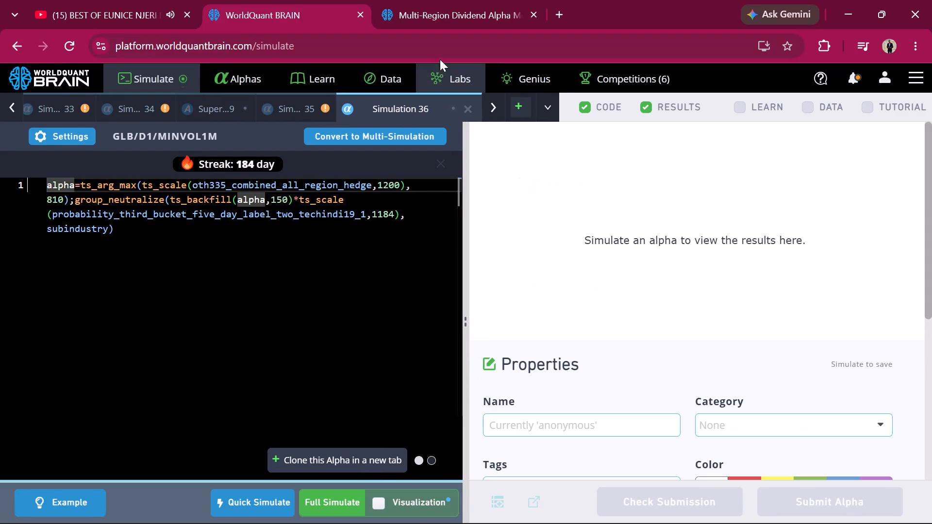
# Go back from the Multi-Region Dividend Alpha Model Dataset to the GLB datasets in category Other and open Intraday FX rates.
pyautogui.click(445, 9)
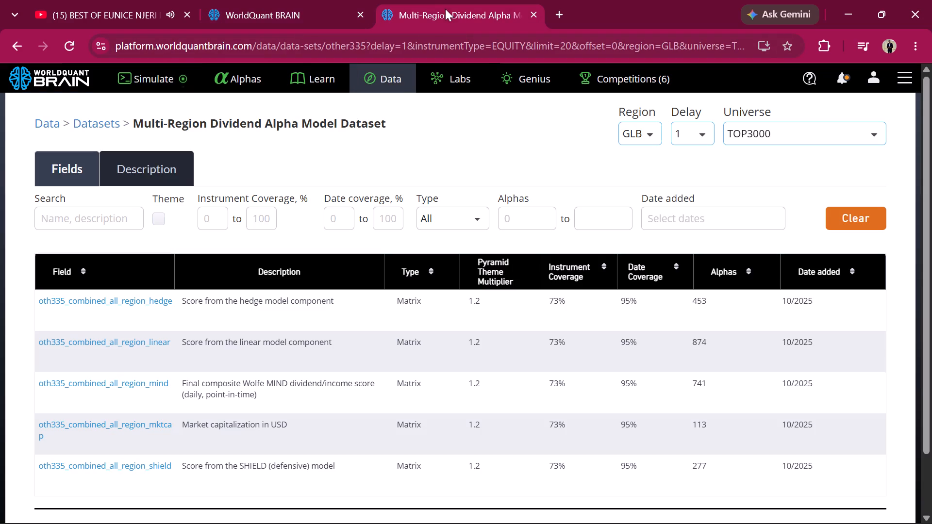
pyautogui.click(18, 40)
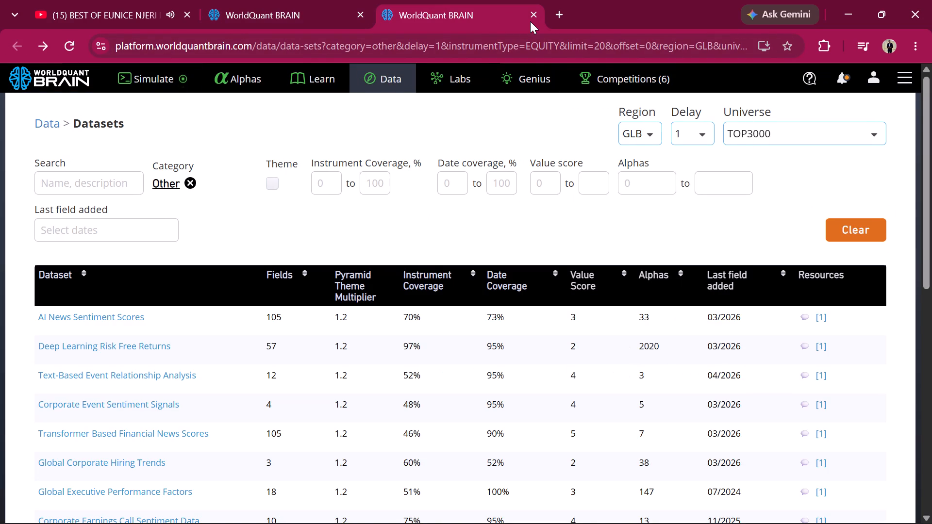
pyautogui.scroll(-4, 320, 455)
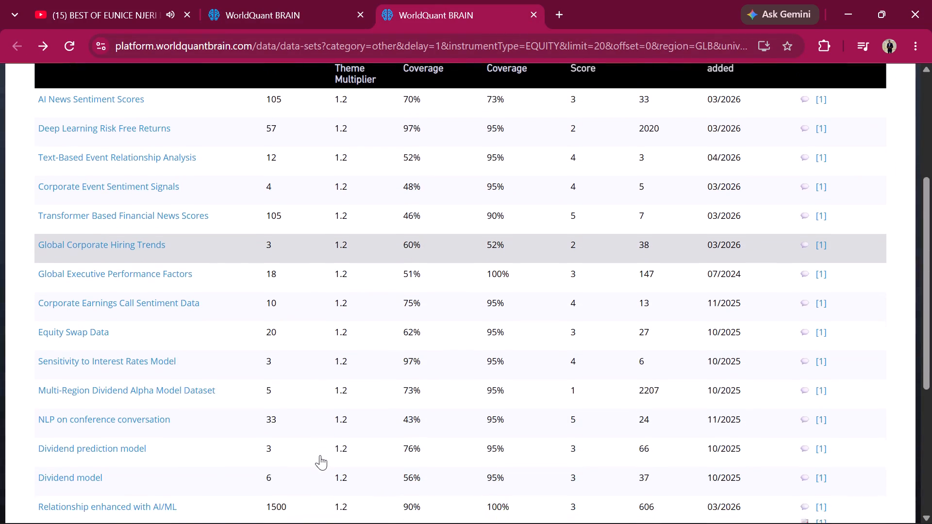
pyautogui.scroll(-3, 320, 455)
pyautogui.click(597, 386)
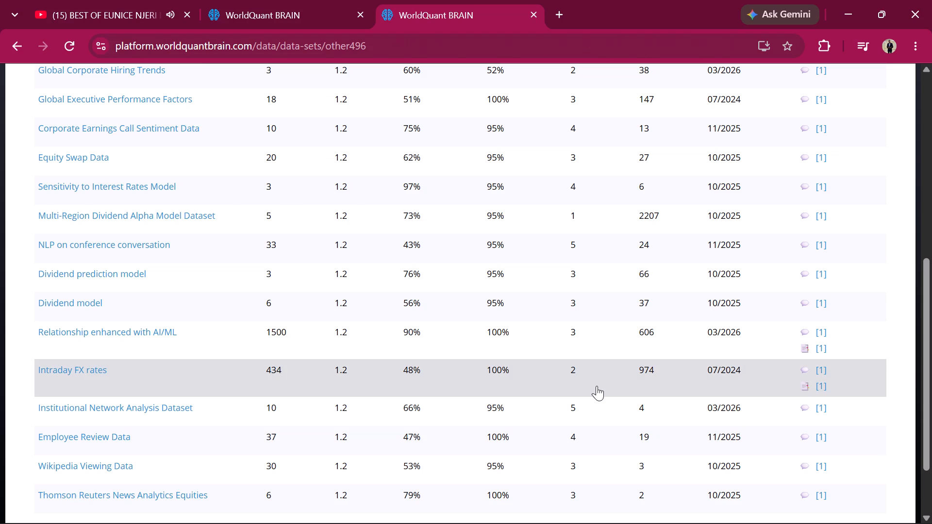
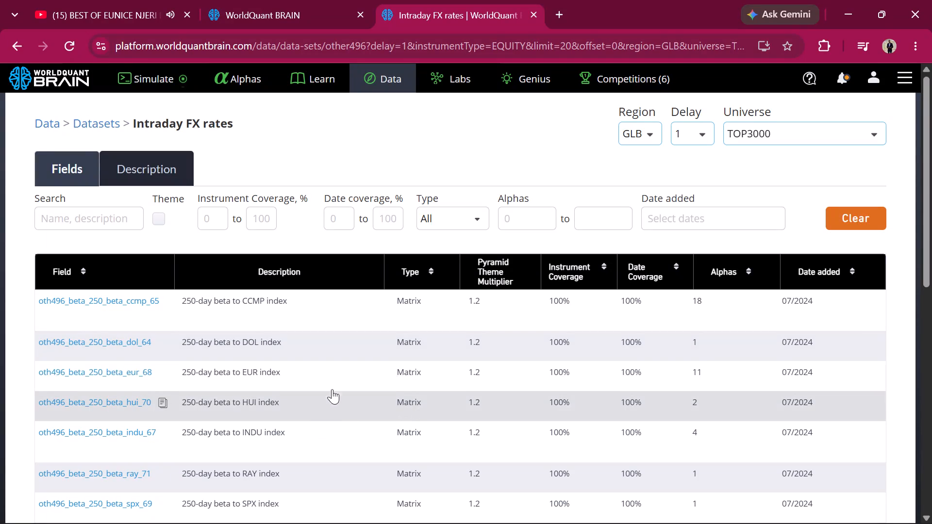
# Copy the Intraday FX rates field names oth496_beta_250_beta_eur_68, oth496_beta_250_beta_hui_70 and oth496_beta_500_beta_xoi.
pyautogui.click(166, 374)
pyautogui.click(166, 402)
pyautogui.scroll(-4, 166, 402)
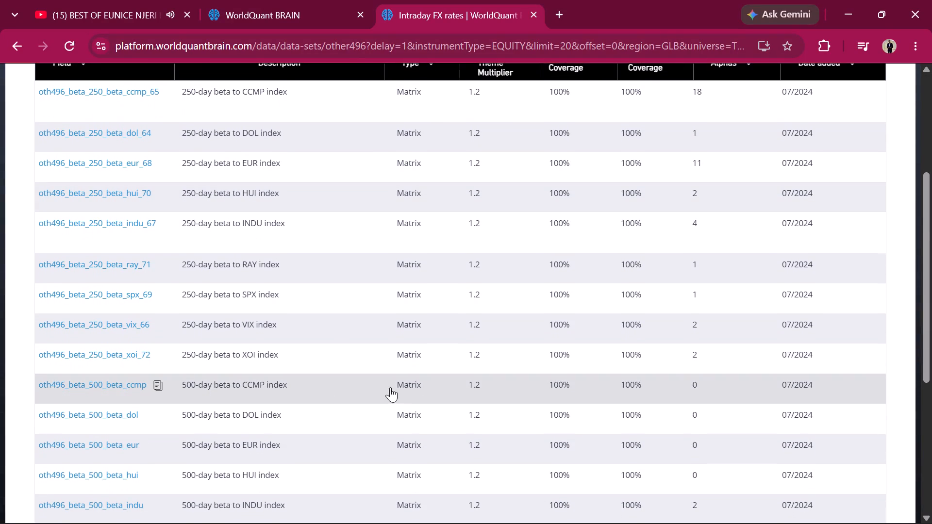
pyautogui.scroll(-4, 415, 392)
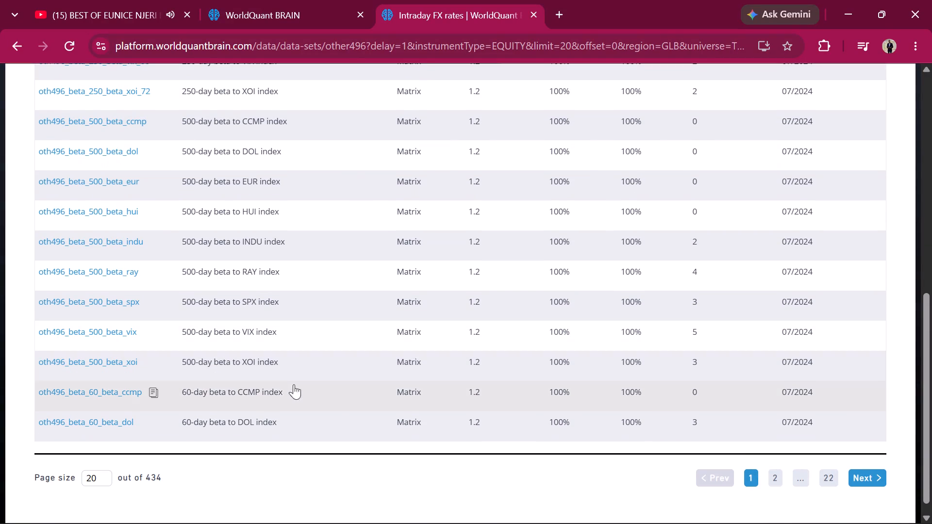
pyautogui.click(151, 363)
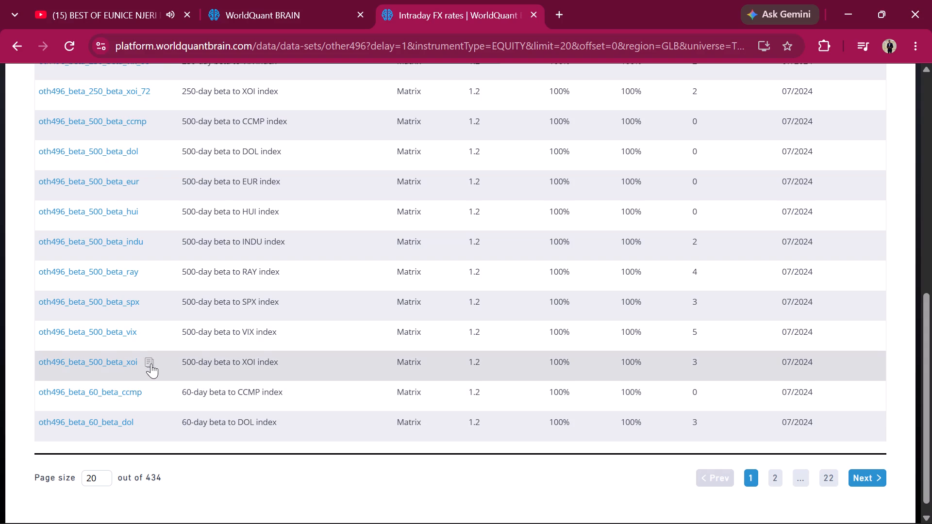
# In Simulation 36, insert oth496_beta_500_beta_xoi at the data field of the first ts_scale and run a full simulation.
pyautogui.click(272, 10)
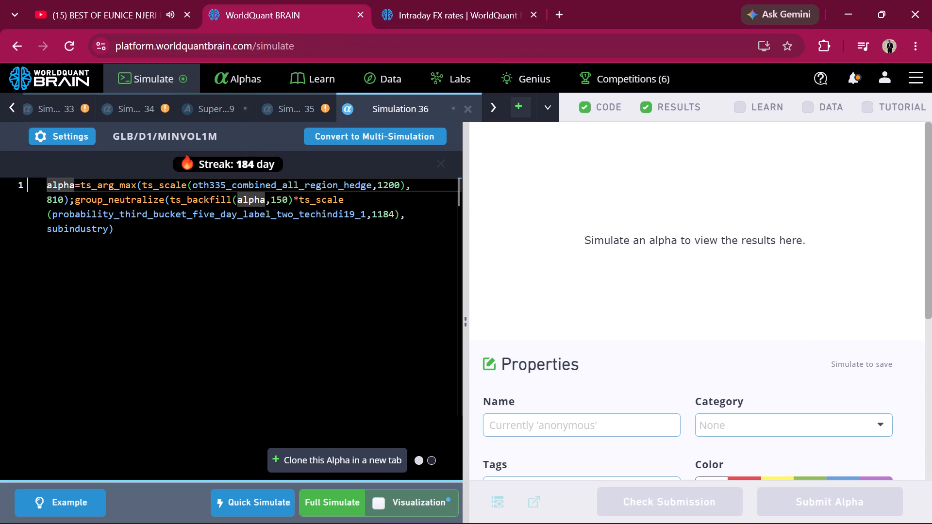
pyautogui.click(366, 189)
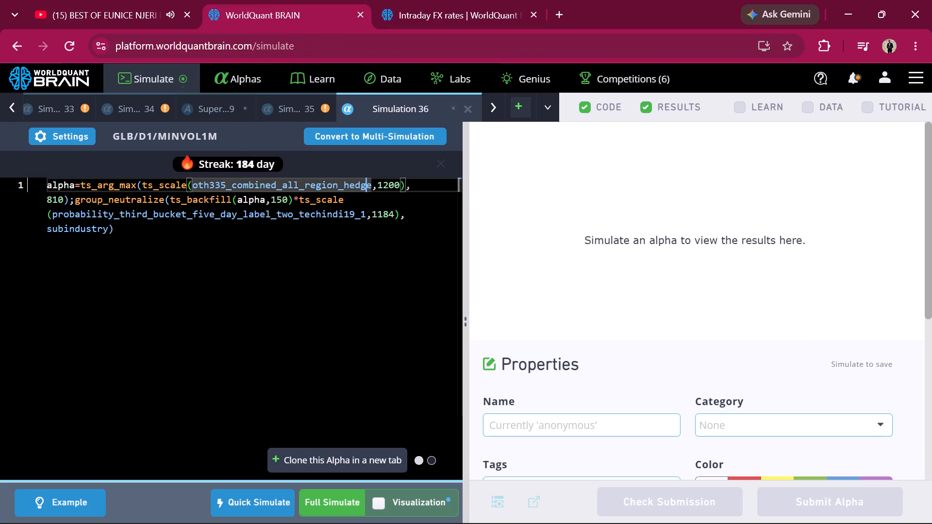
pyautogui.press('super+v')
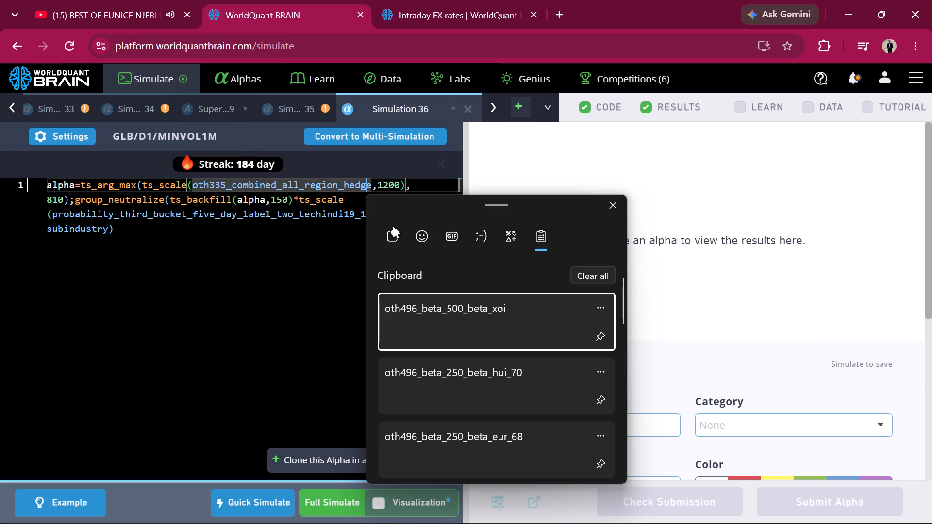
pyautogui.click(412, 318)
pyautogui.hotkey('ctrl', 'v')
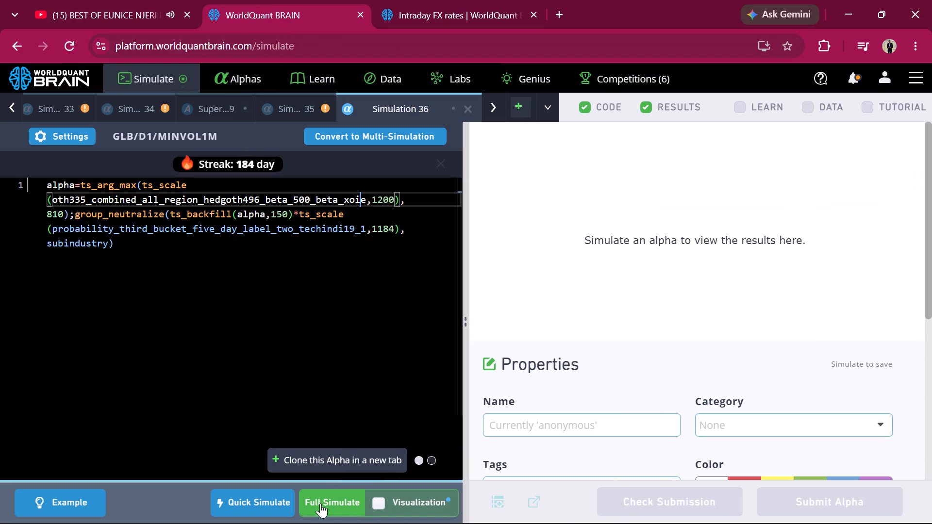
pyautogui.click(320, 503)
# Clone the Simulation 36 alpha into a new simulation.
pyautogui.click(341, 451)
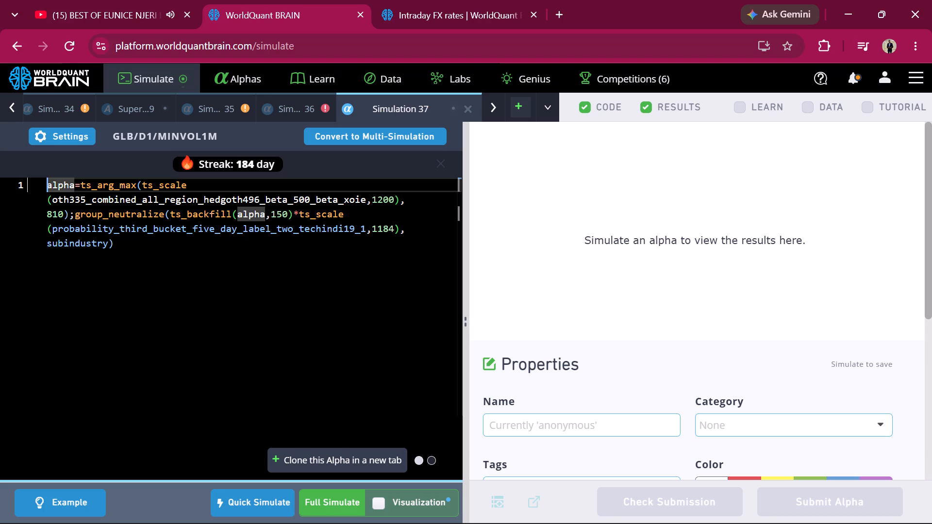
# Go back to the GLB datasets in category Other and examine the fields of Employee Review Data.
pyautogui.click(399, 13)
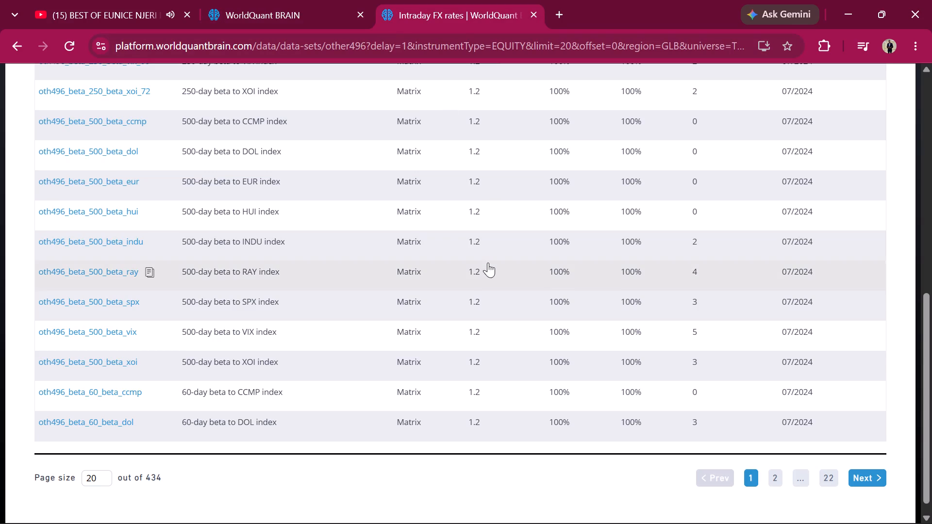
pyautogui.scroll(3, 488, 262)
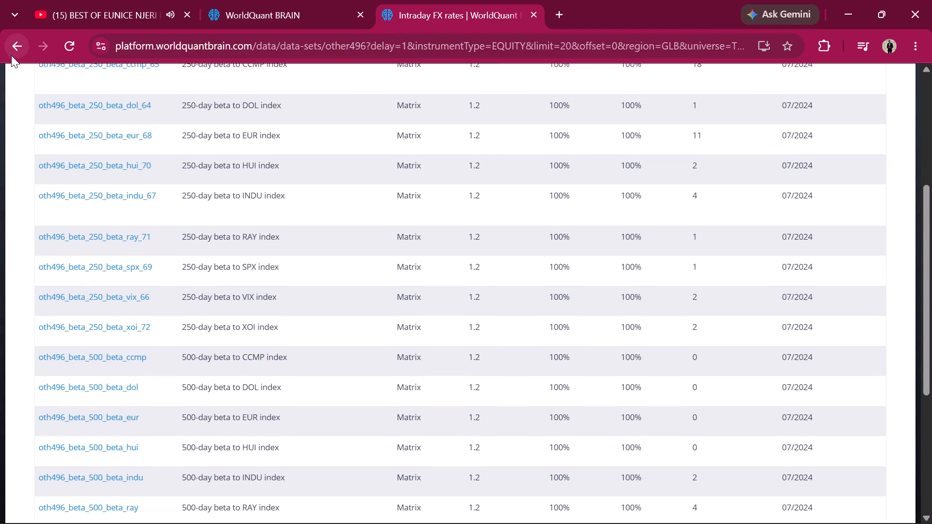
pyautogui.click(10, 52)
pyautogui.scroll(-5, 306, 398)
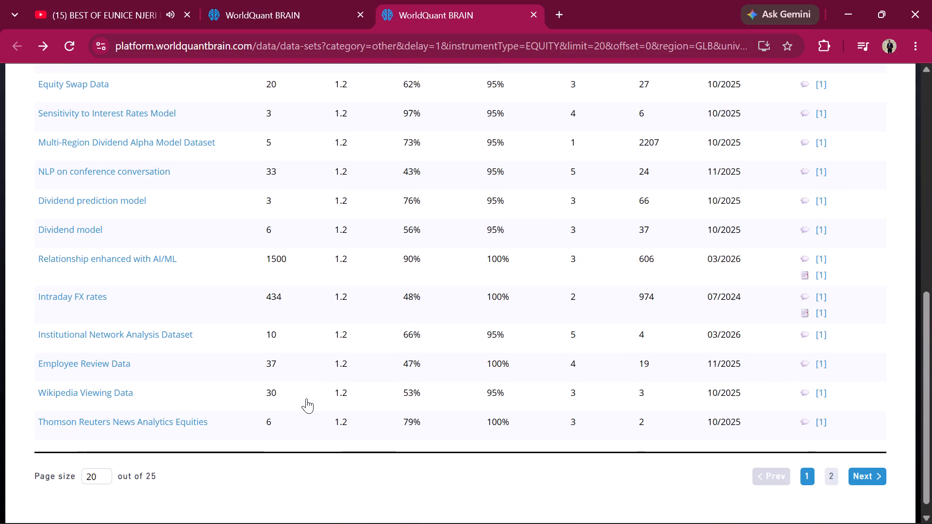
pyautogui.scroll(-1, 306, 398)
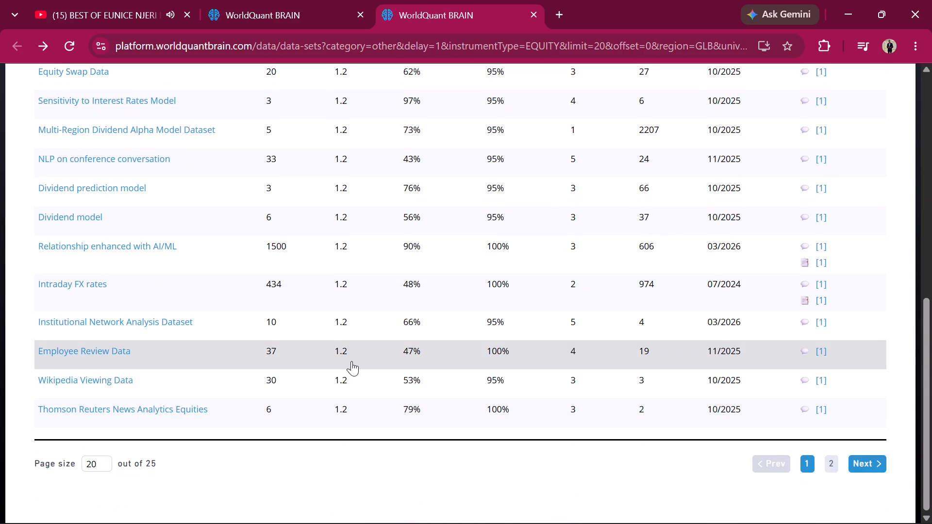
pyautogui.click(351, 361)
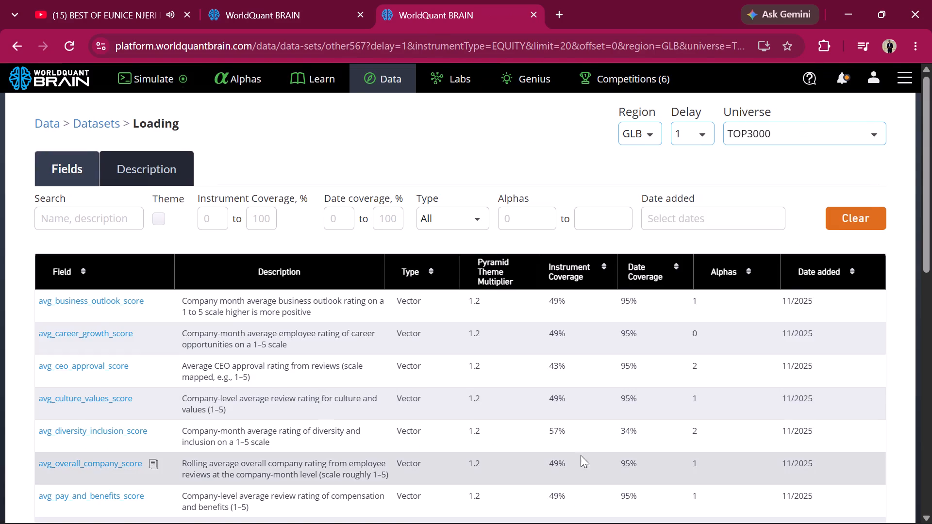
pyautogui.scroll(-5, 594, 456)
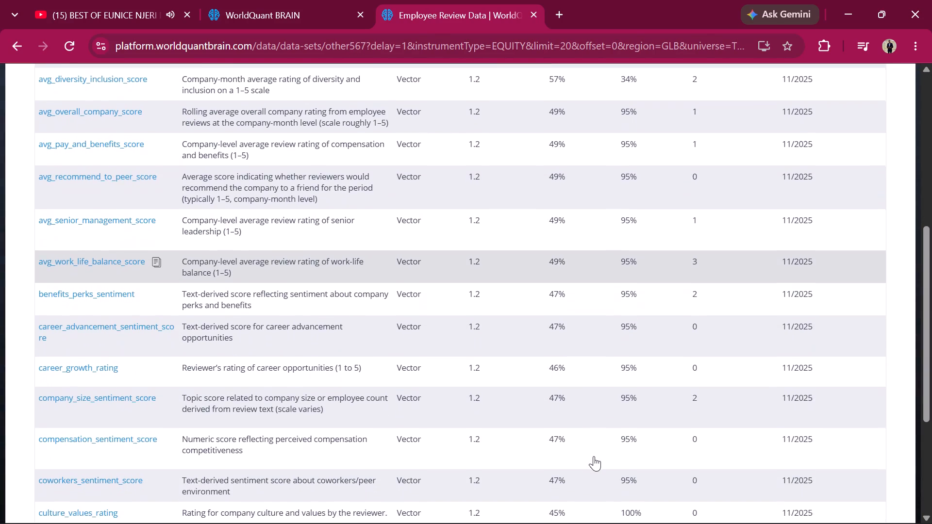
pyautogui.scroll(-2, 594, 456)
pyautogui.scroll(4, 594, 456)
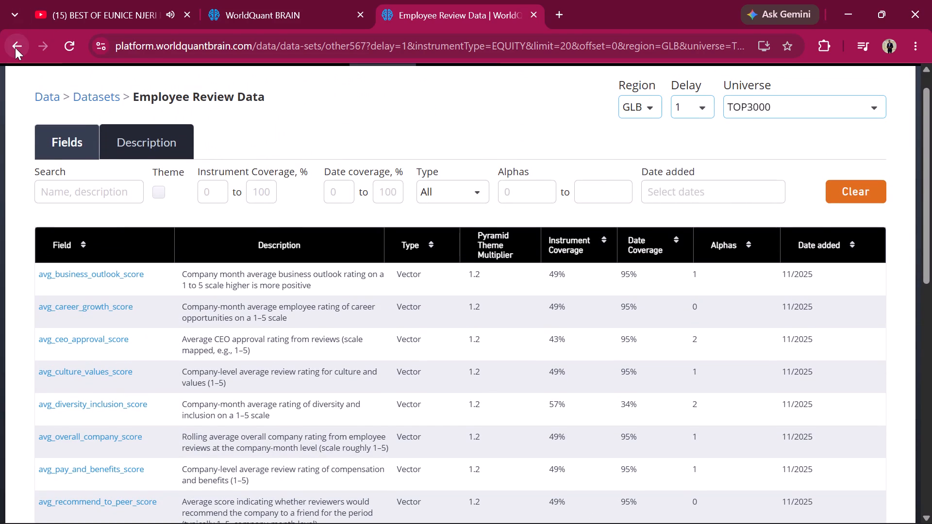
# Return to the Other datasets and examine the fields of Thomson Reuters News Analytics Equities.
pyautogui.click(15, 48)
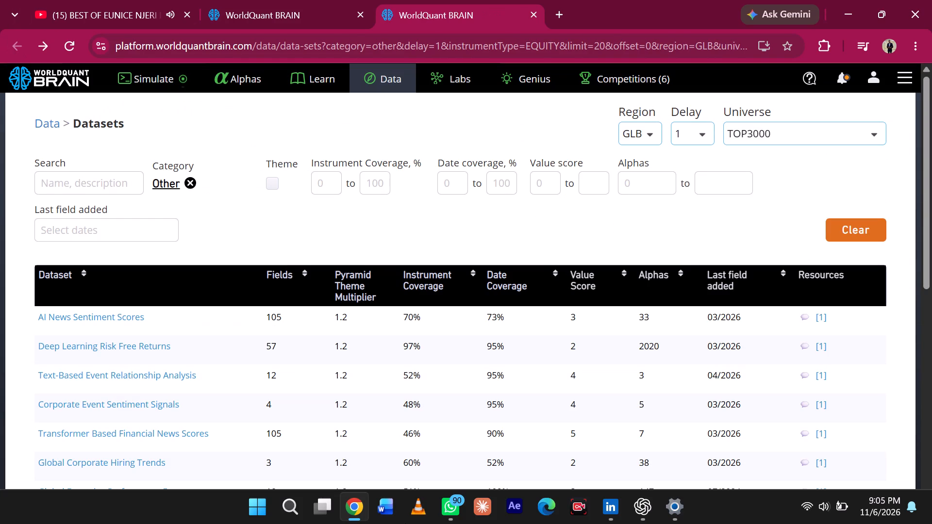
pyautogui.scroll(-2, 405, 523)
pyautogui.scroll(-5, 298, 445)
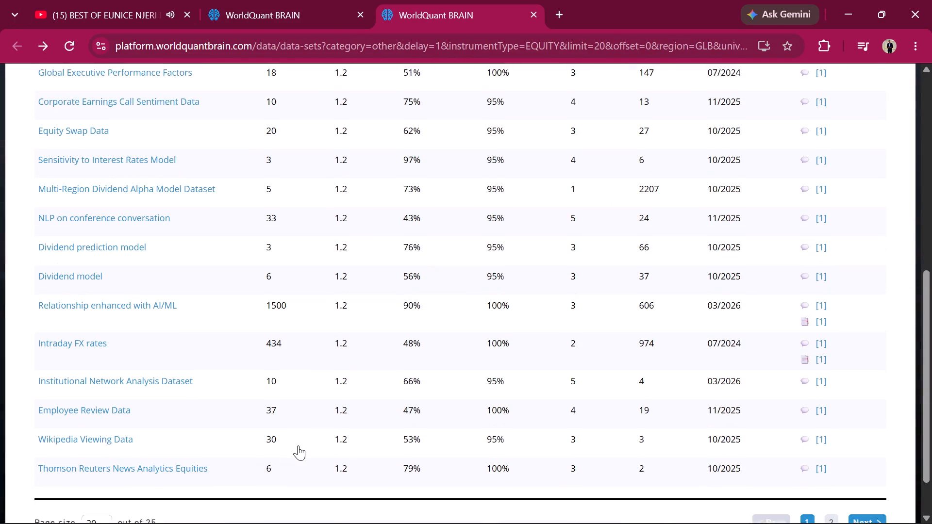
pyautogui.click(427, 398)
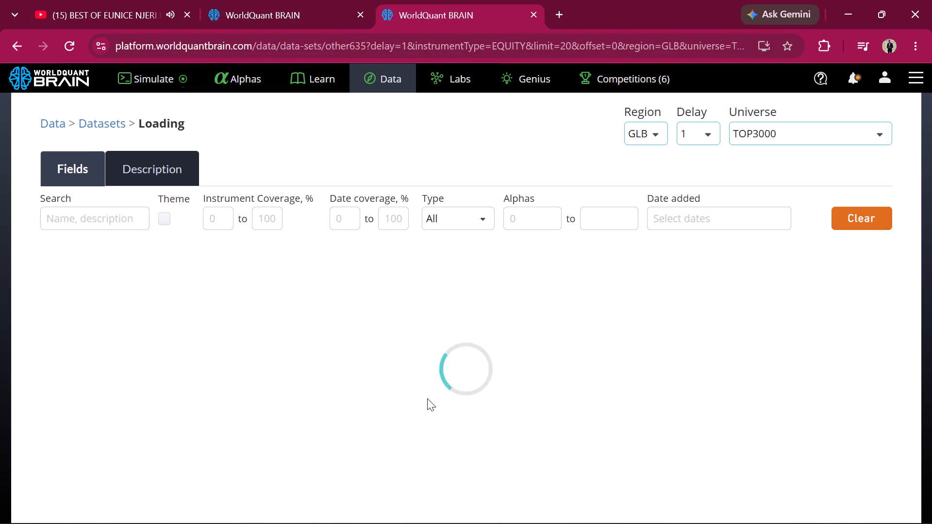
pyautogui.scroll(-1, 427, 398)
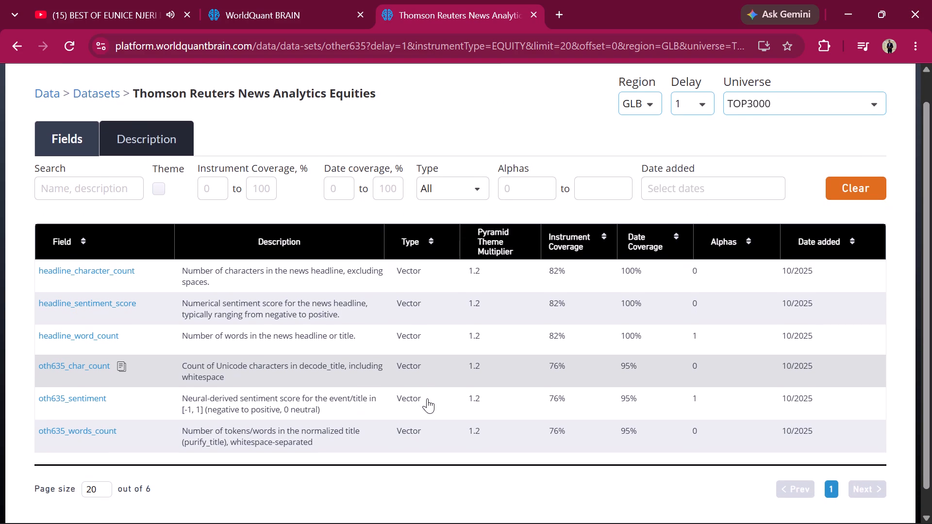
pyautogui.scroll(-1, 427, 398)
pyautogui.scroll(3, 427, 398)
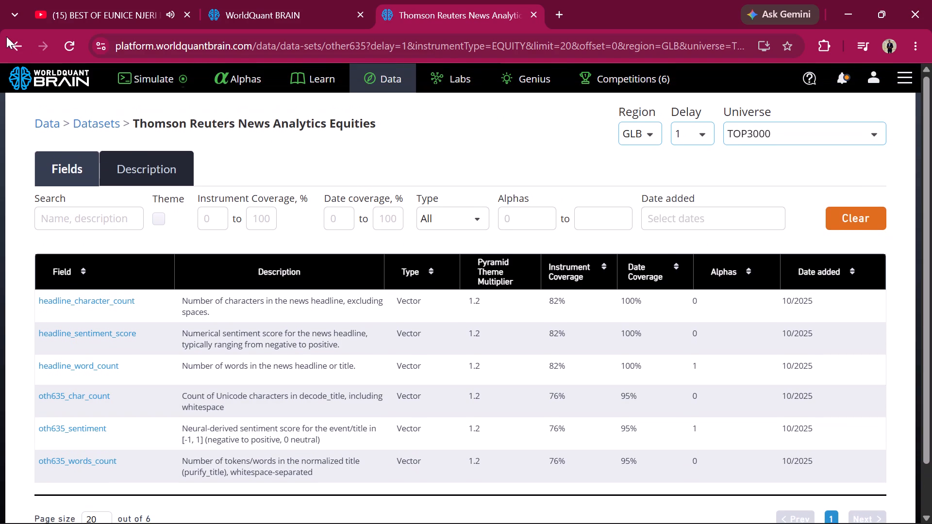
# Open Global Corporate Hiring Trends from the Other datasets and copy the field names aggregate_open_positions_count, fresh_open_positions_count and rolling_84d_new_positions_sum.
pyautogui.click(20, 50)
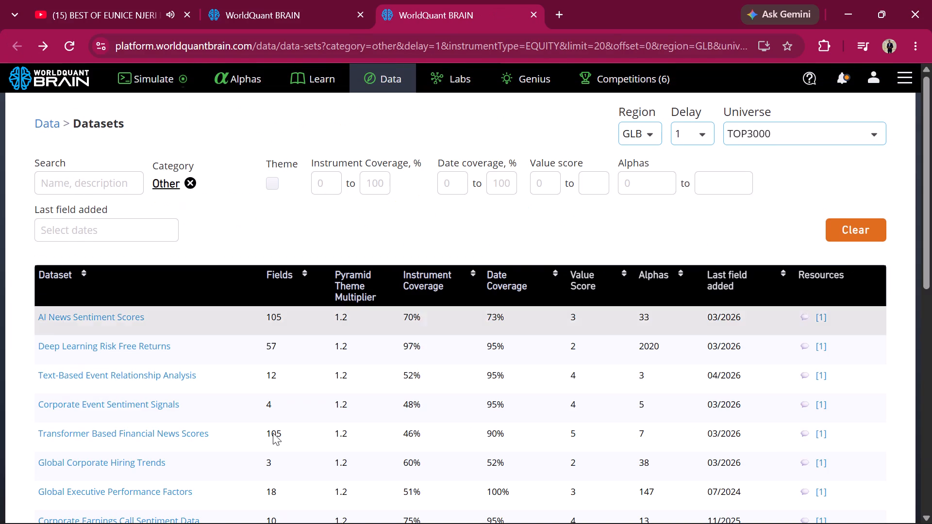
pyautogui.scroll(-2, 273, 433)
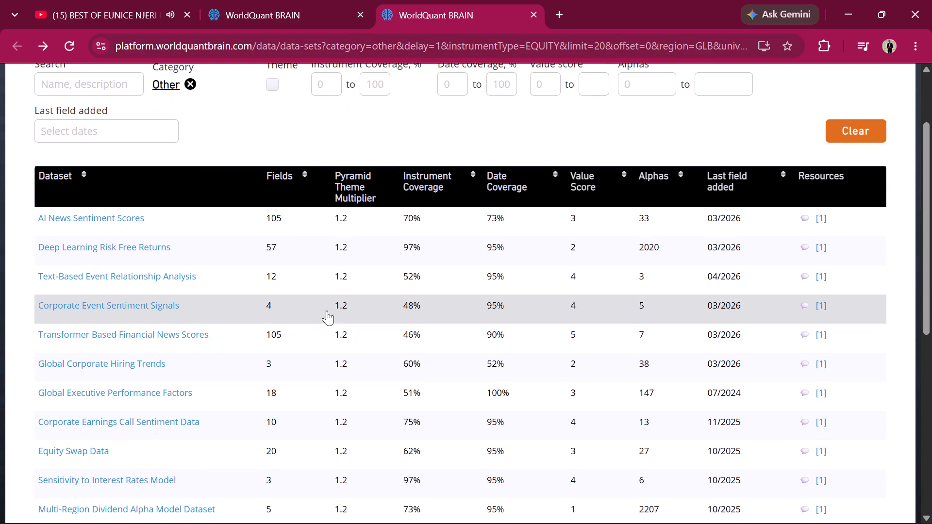
pyautogui.click(528, 378)
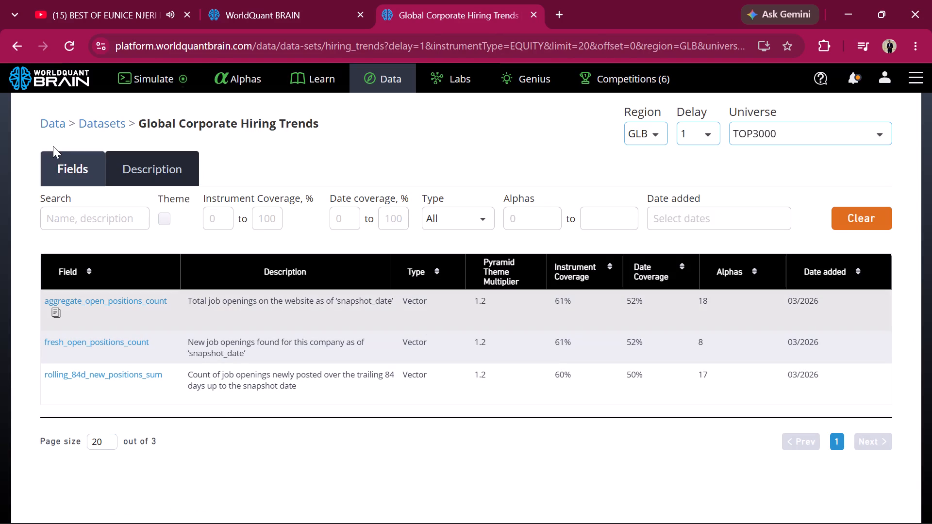
pyautogui.click(56, 313)
pyautogui.click(164, 341)
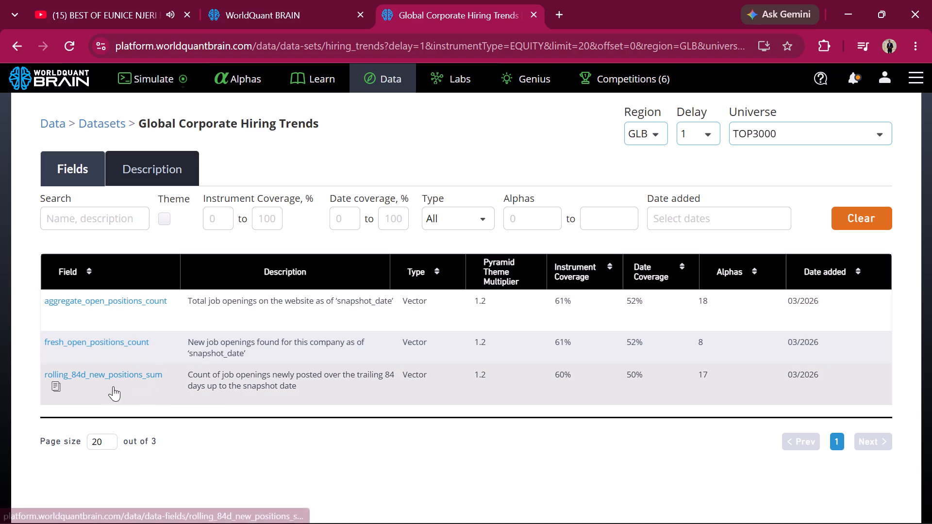
pyautogui.click(56, 387)
pyautogui.scroll(2, 56, 387)
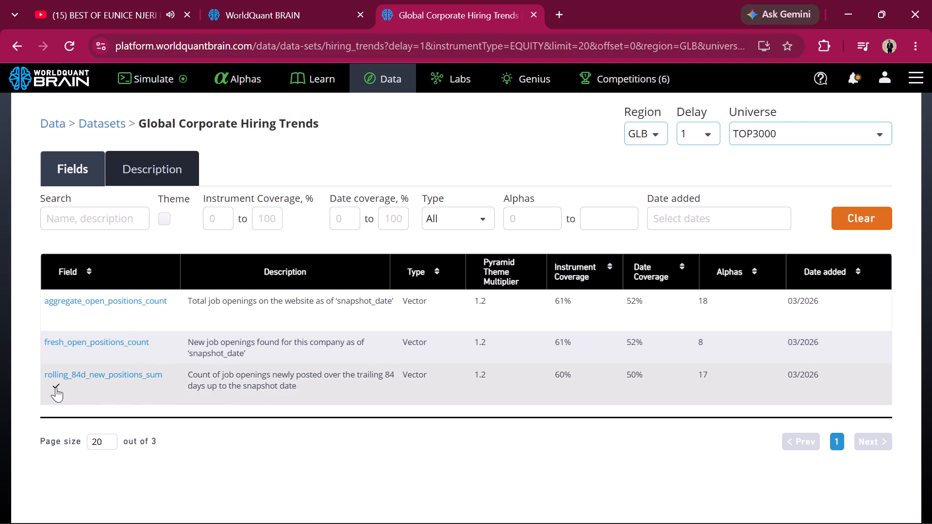
# In Simulation 37, replace the data field inside the first ts_scale with rolling_84d_new_positions_sum.
pyautogui.click(274, 4)
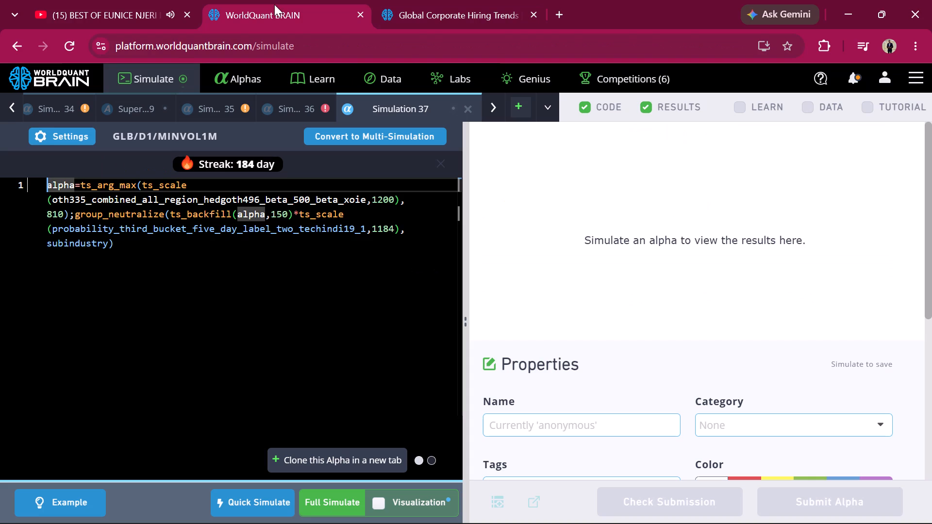
pyautogui.doubleClick(367, 197)
pyautogui.press('super+v')
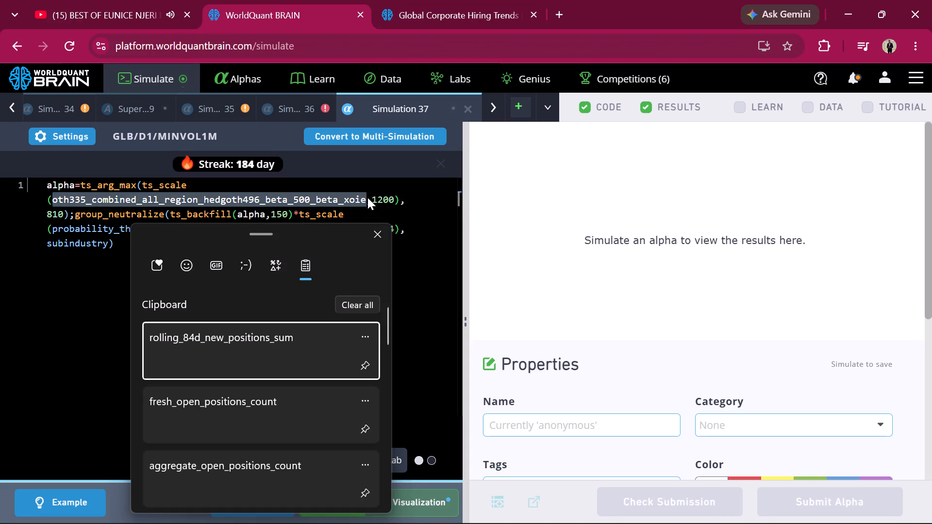
pyautogui.click(300, 347)
pyautogui.hotkey('ctrl', 'v')
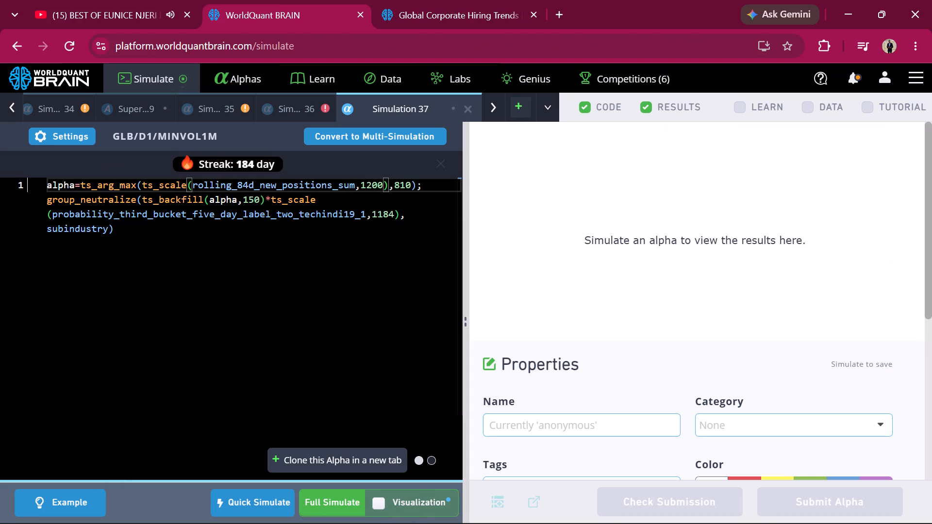
# Change the operator around rolling_84d_new_positions_sum to vec_count and remove its 1200 lookback argument.
pyautogui.doubleClick(183, 182)
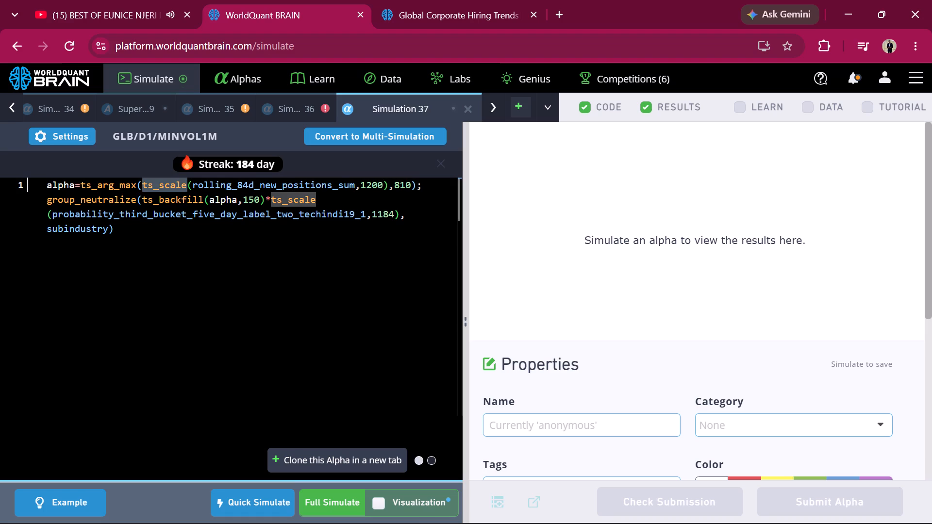
pyautogui.press('BackSpace')
pyautogui.write('vec')
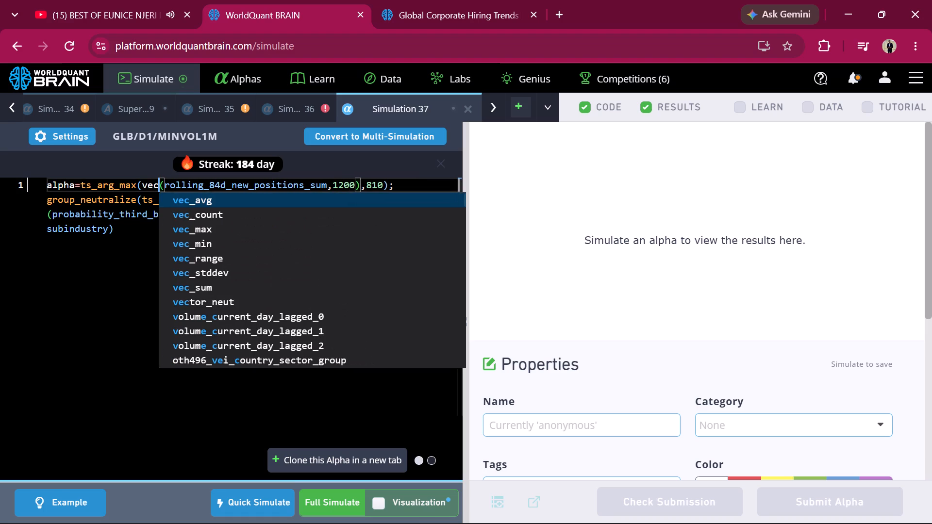
pyautogui.click(209, 219)
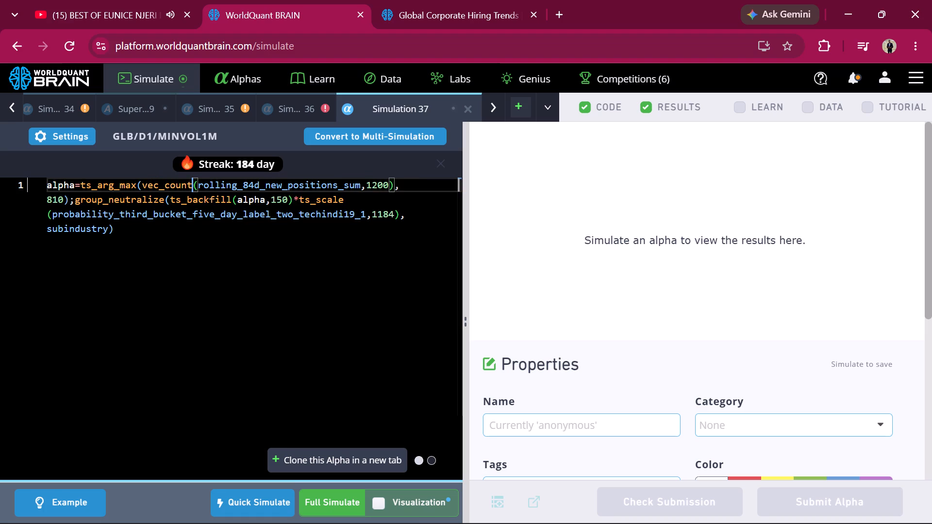
pyautogui.doubleClick(389, 188)
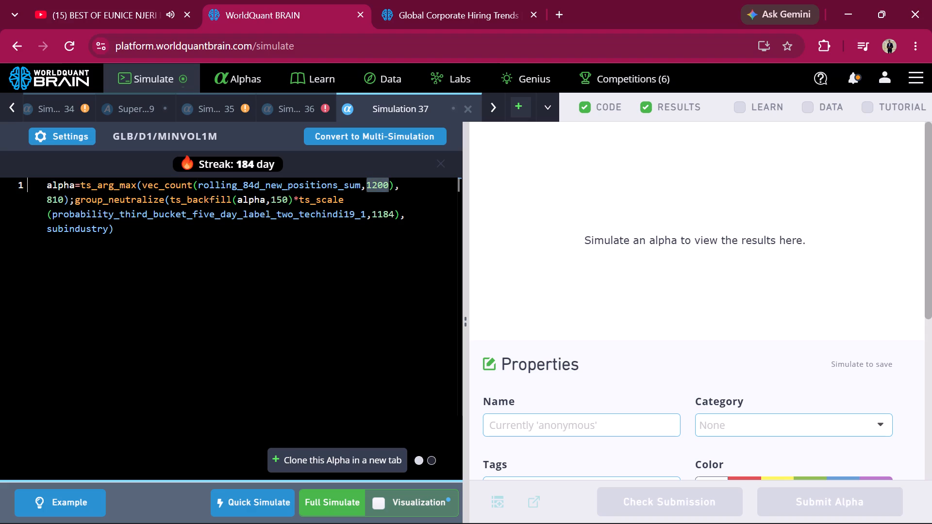
pyautogui.press('BackSpace')
pyautogui.press('BackSpace')
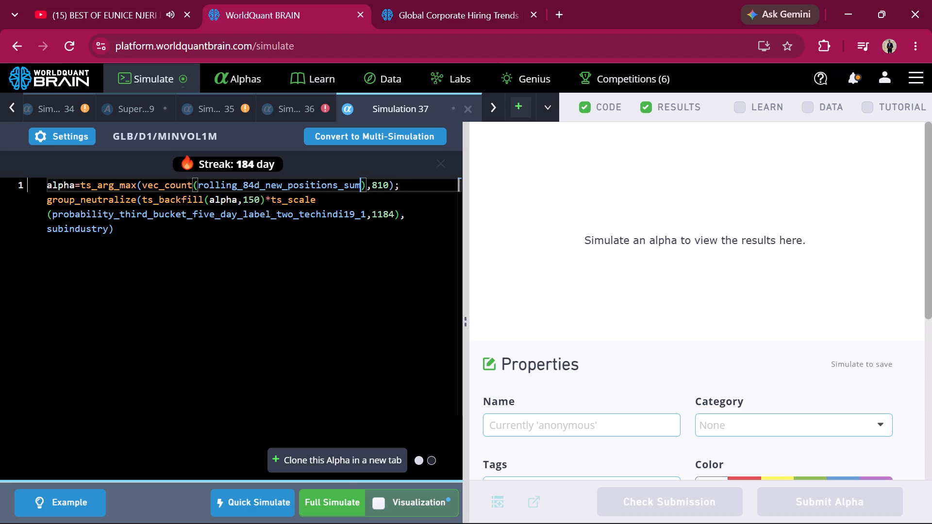
# Run a full simulation of the rolling_84d_new_positions_sum alpha in Simulation 37.
pyautogui.click(330, 505)
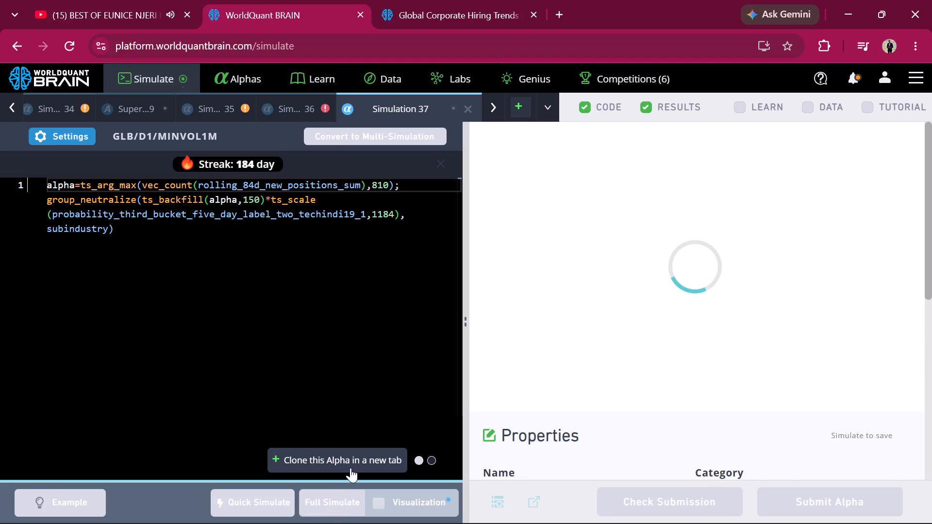
# In a clone of Simulation 37, replace the field inside vec_count with fresh_open_positions_count and run a full simulation.
pyautogui.click(354, 462)
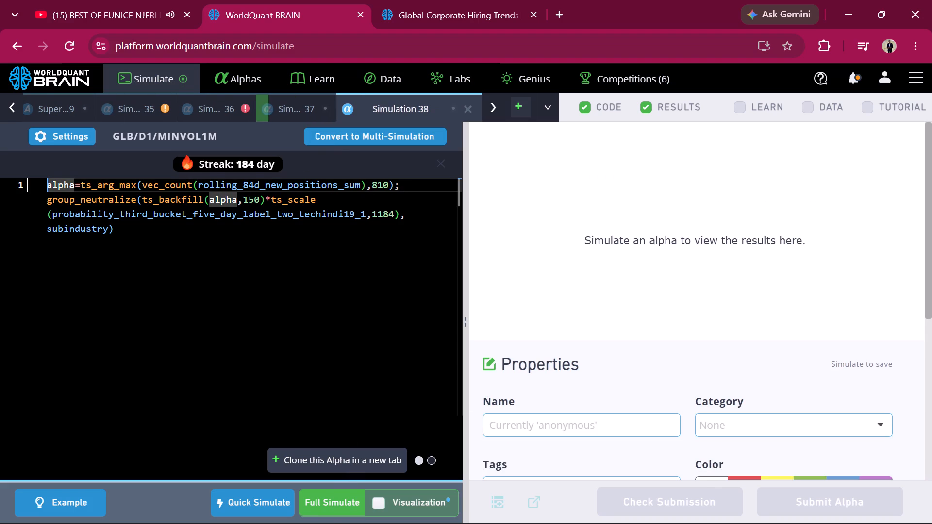
pyautogui.doubleClick(363, 187)
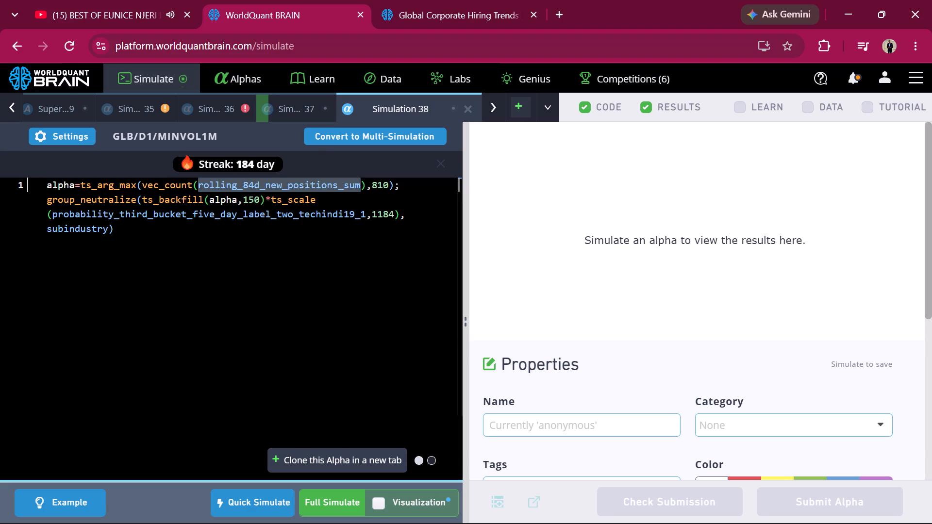
pyautogui.press('super+v')
pyautogui.click(342, 378)
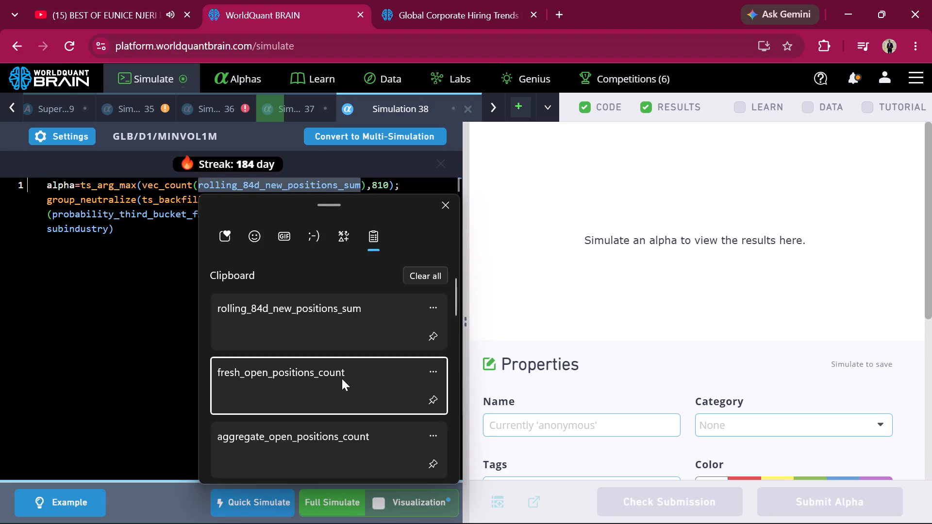
pyautogui.hotkey('ctrl', 'v')
pyautogui.click(329, 507)
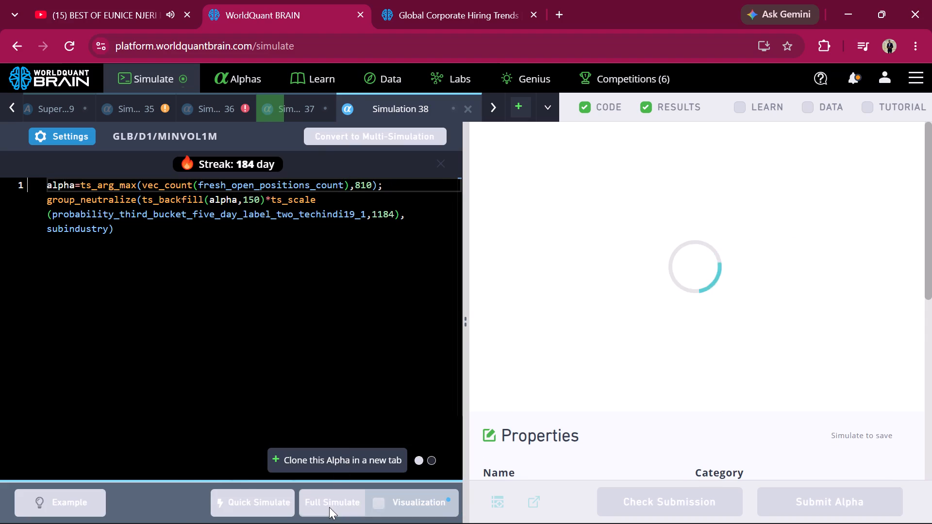
# In a clone of Simulation 38, replace the field inside vec_count with aggregate_open_positions_count and run a full simulation.
pyautogui.click(333, 464)
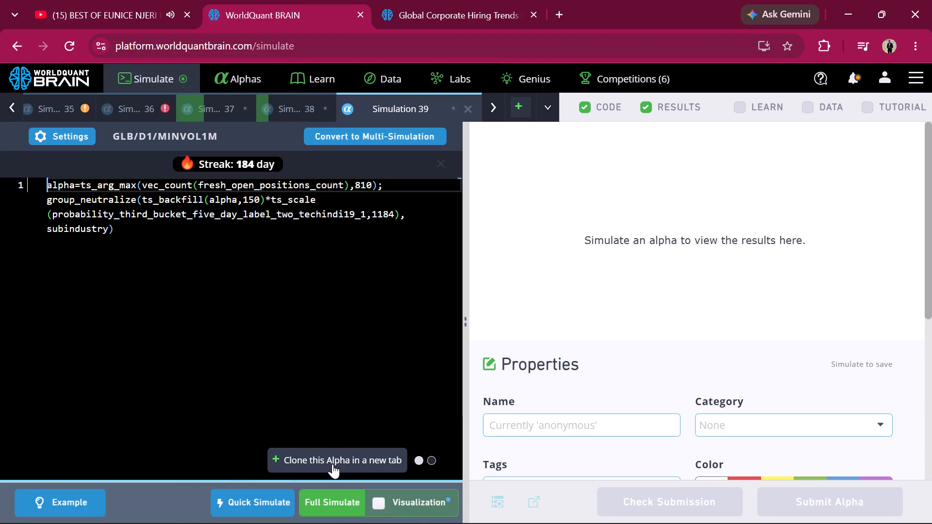
pyautogui.doubleClick(339, 180)
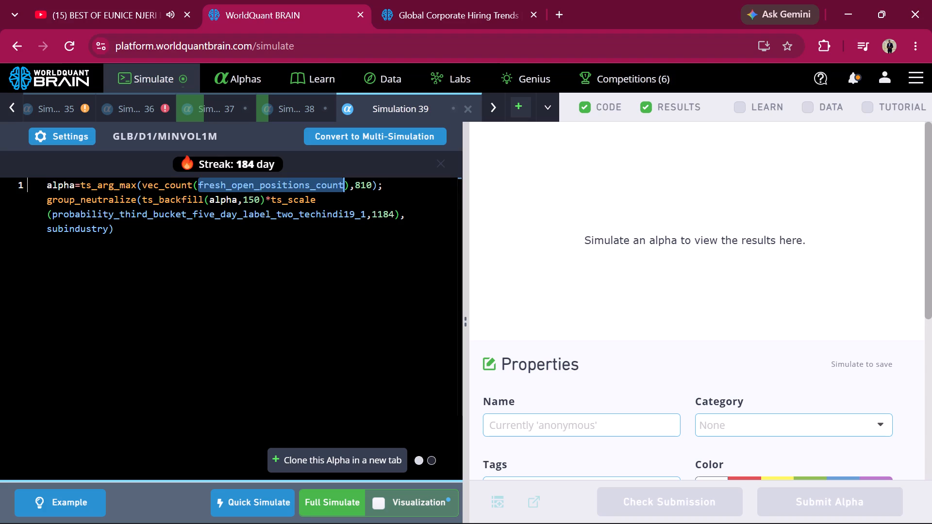
pyautogui.press('super+v')
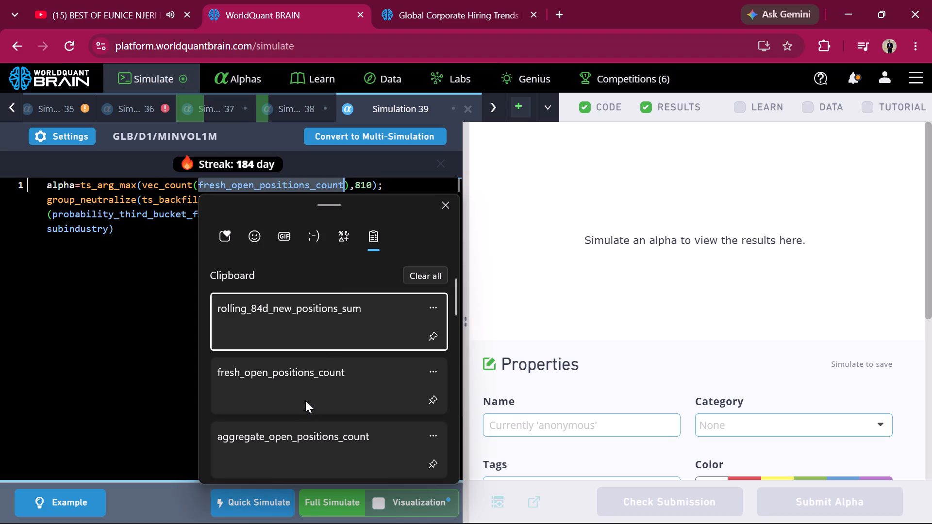
pyautogui.click(294, 435)
pyautogui.hotkey('ctrl', 'v')
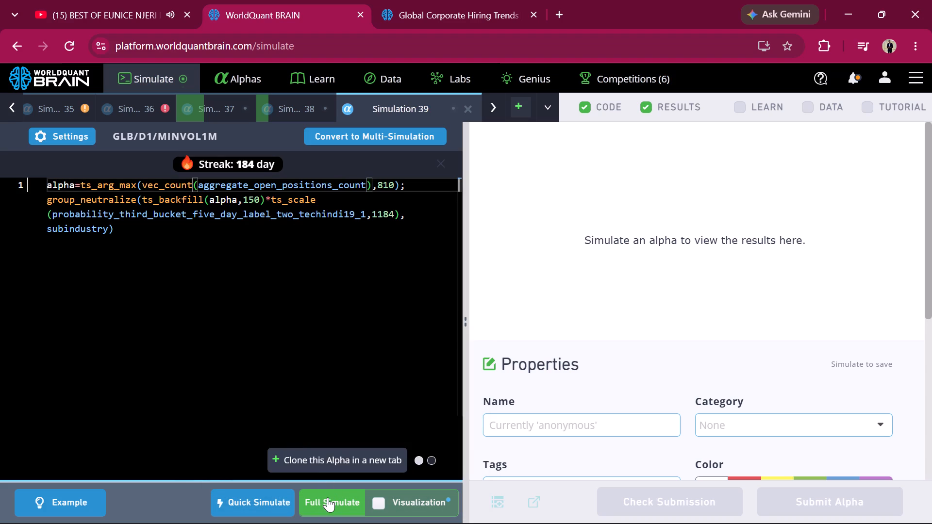
pyautogui.click(328, 497)
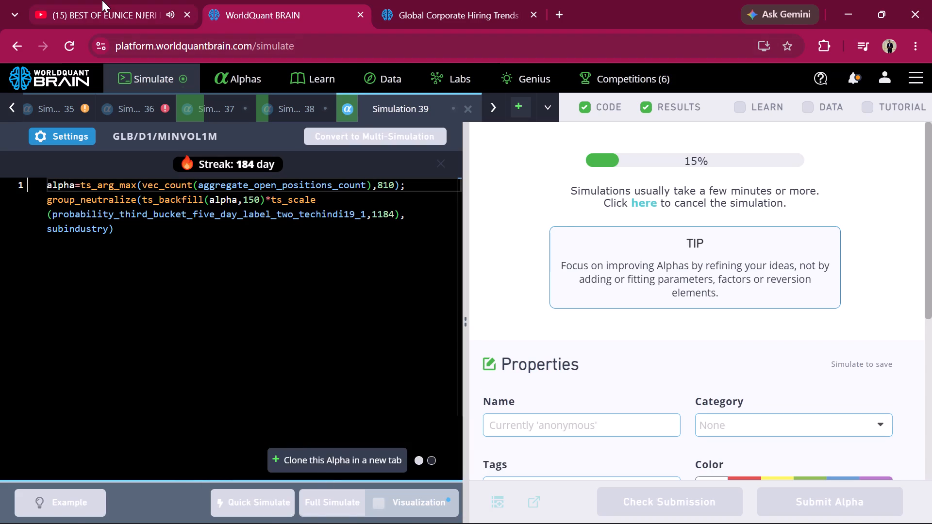
# Switch to YouTube, search for "philip kimani mwana eitanagia na ithe" and play the video "Ndoiga ndi waku Ikiraga Uira".
pyautogui.click(102, 0)
pyautogui.scroll(-1, 732, 278)
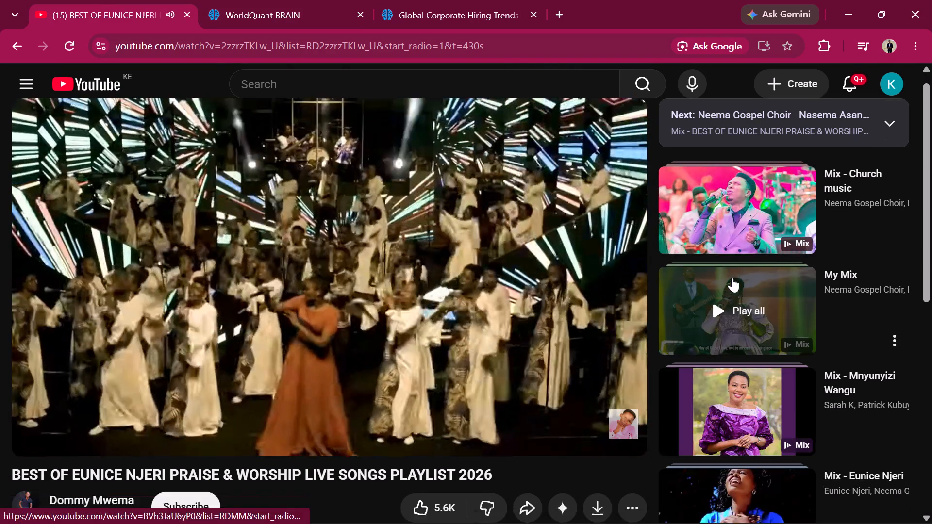
pyautogui.scroll(-3, 732, 278)
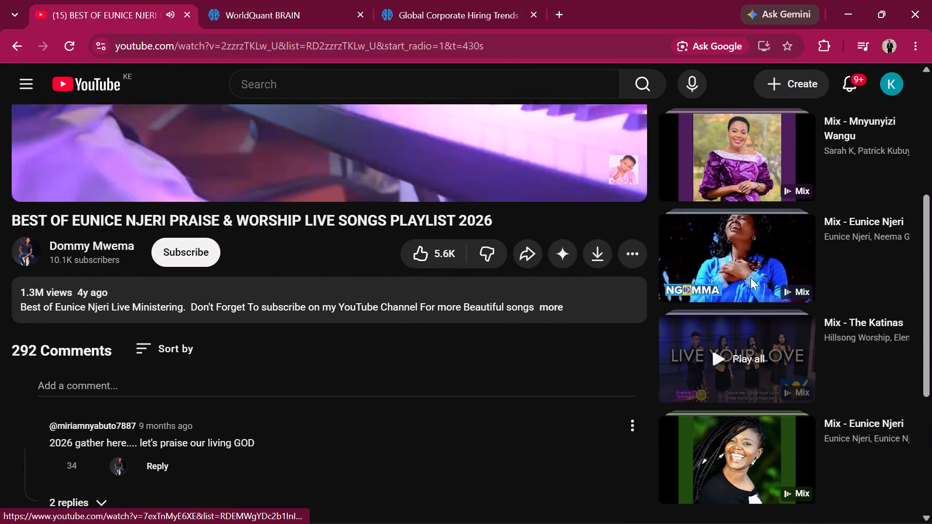
pyautogui.click(300, 81)
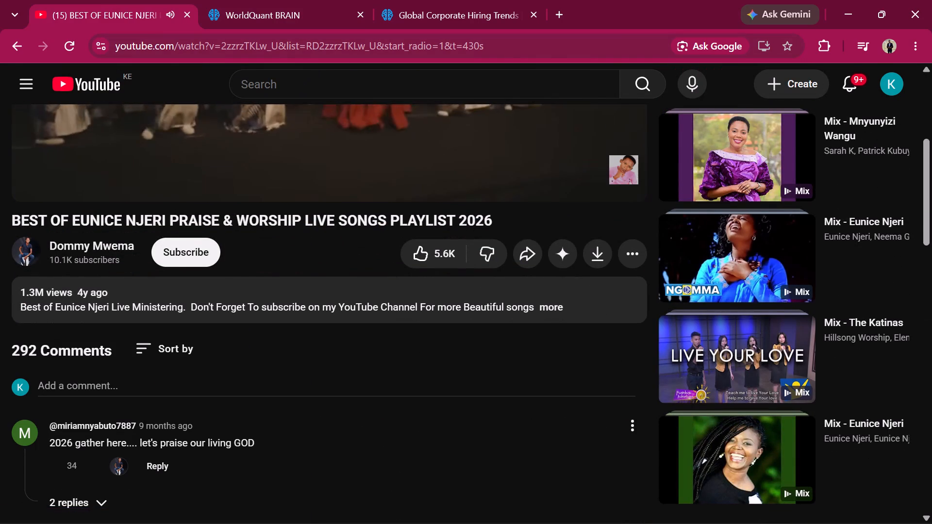
pyautogui.write('philip')
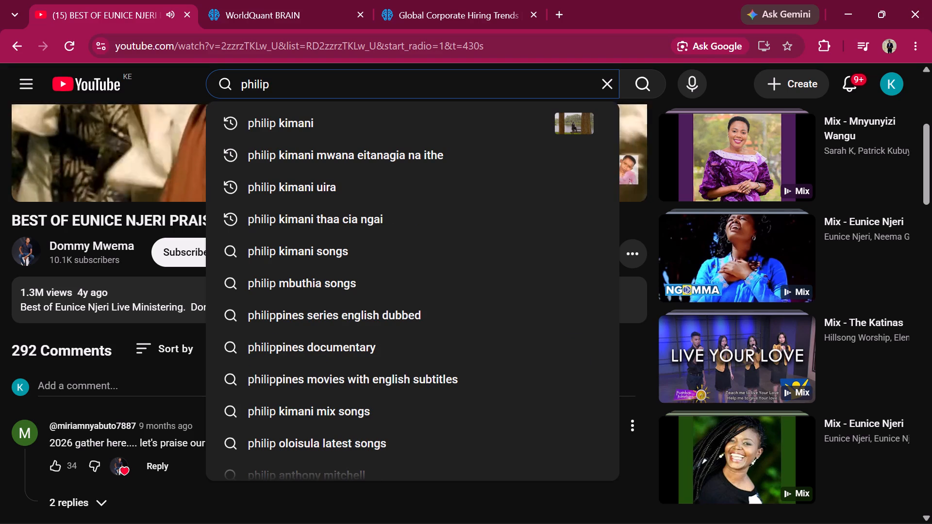
pyautogui.click(307, 166)
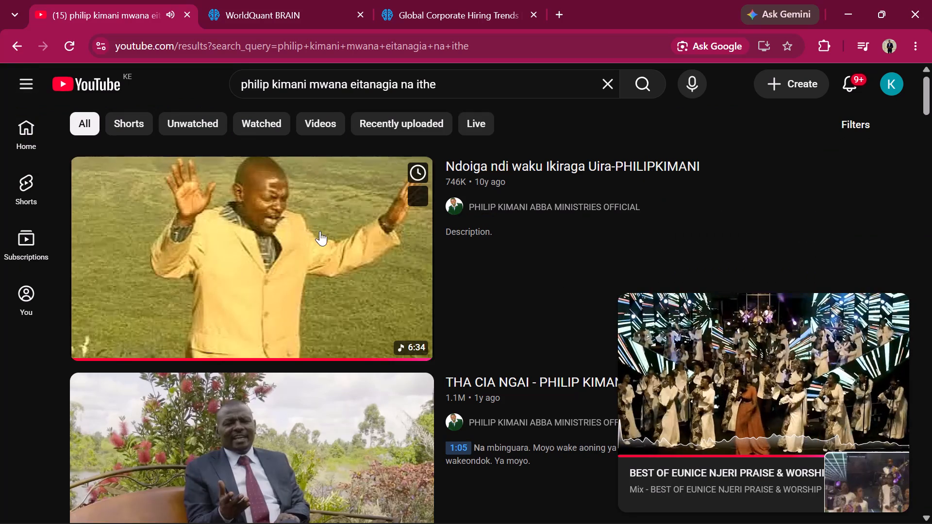
pyautogui.click(311, 241)
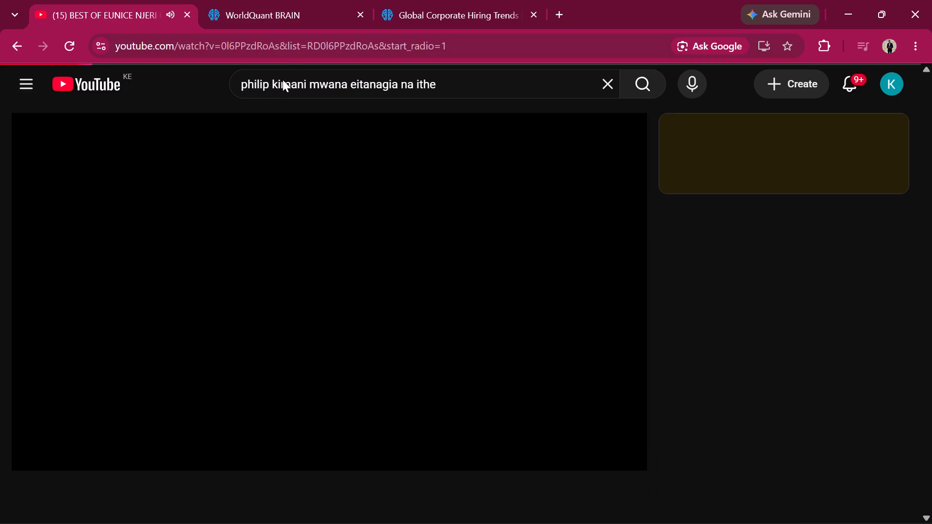
# Return to WorldQuant BRAIN and examine the list of submitted alphas.
pyautogui.click(279, 0)
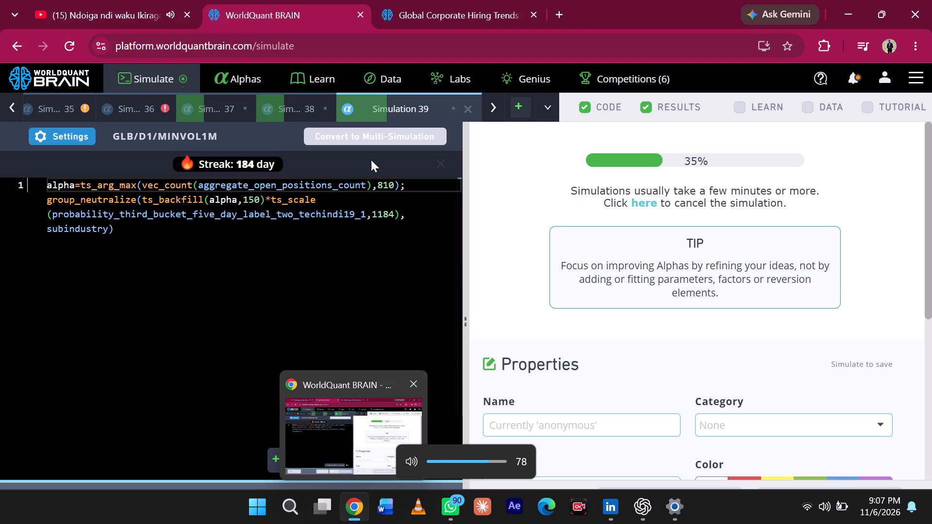
pyautogui.click(230, 72)
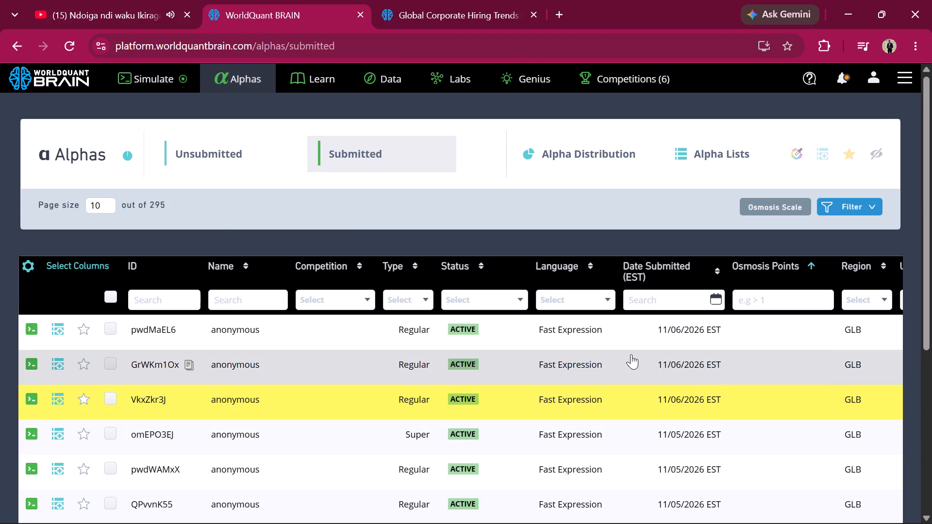
pyautogui.scroll(-1, 537, 352)
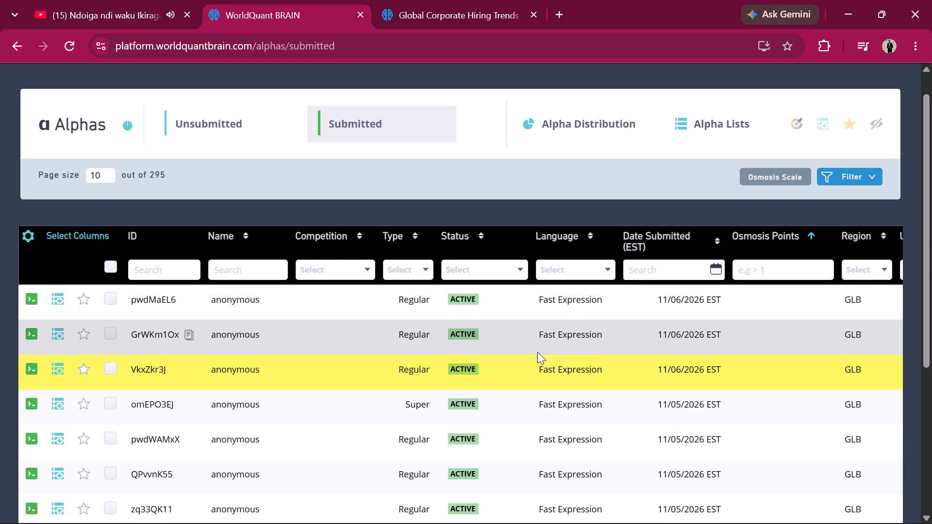
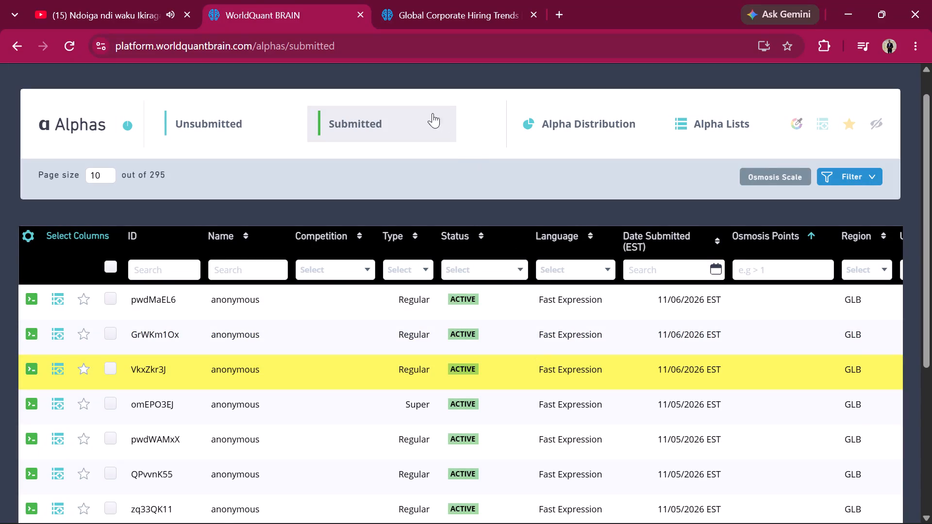
# Leave the submitted alphas list and open the Simulate page.
pyautogui.scroll(3, 388, 122)
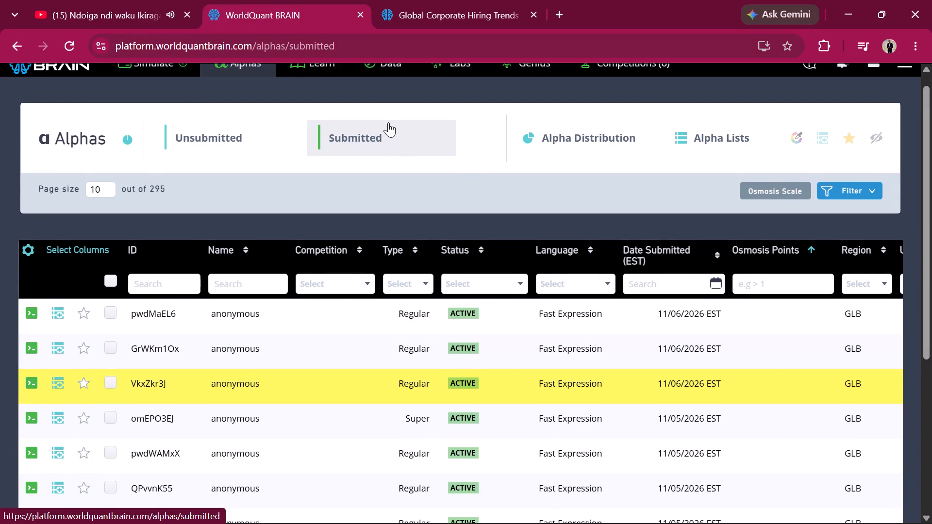
pyautogui.click(190, 74)
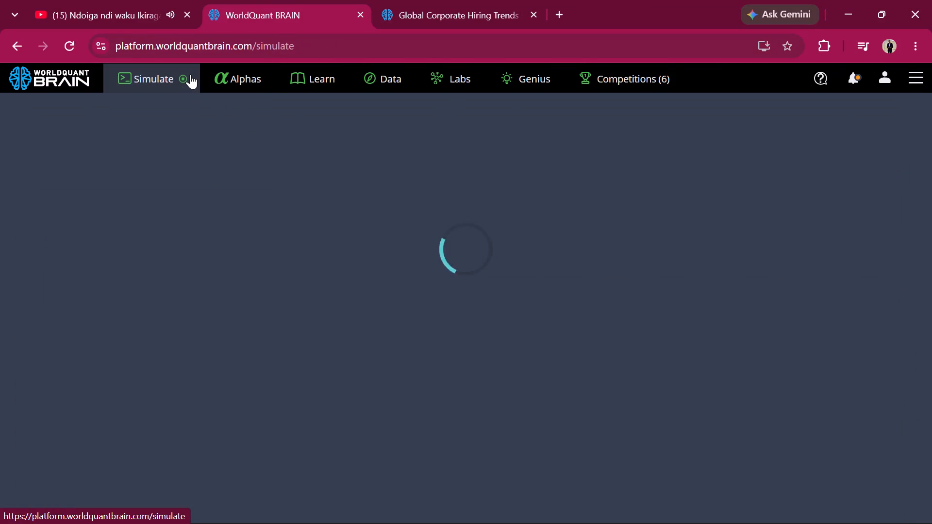
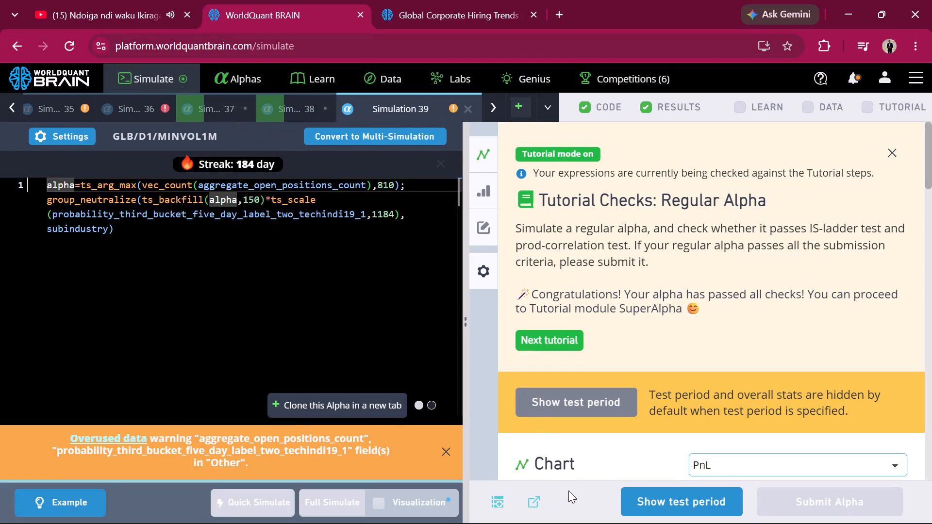
# Reveal the test period for Simulation 39 and examine its IS Summary for the full IS period.
pyautogui.click(641, 503)
pyautogui.scroll(-1, 694, 349)
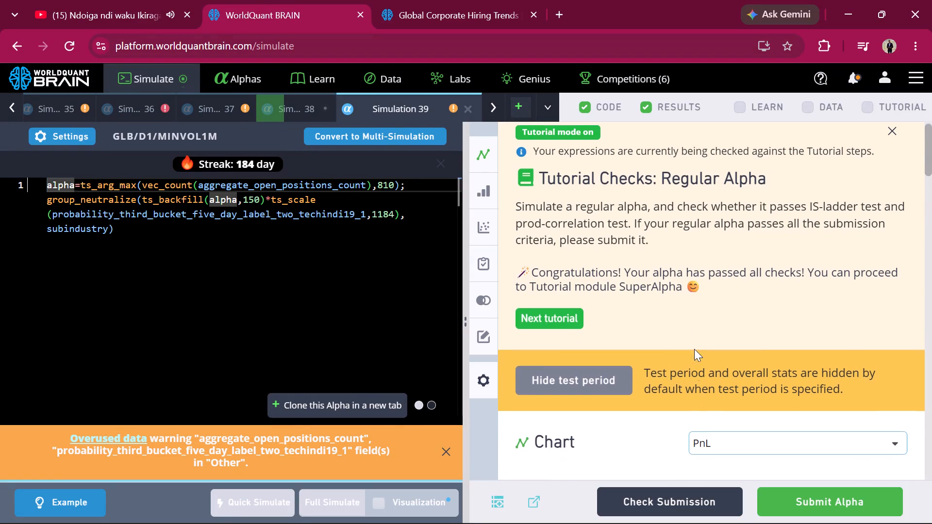
pyautogui.scroll(-6, 694, 349)
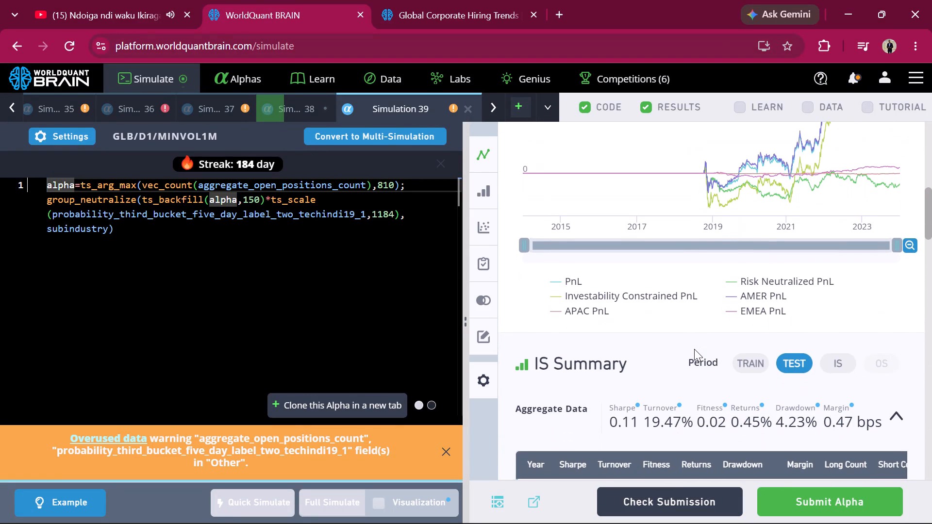
pyautogui.scroll(-1, 694, 349)
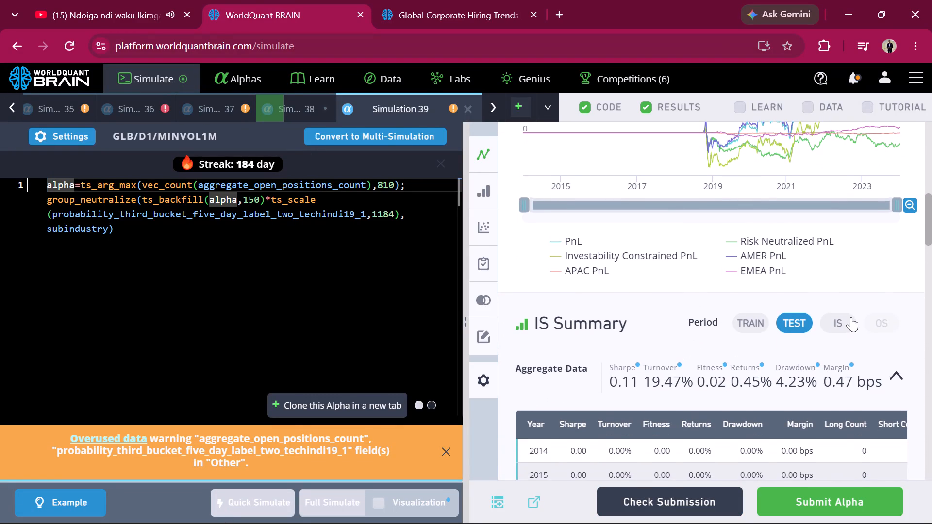
pyautogui.click(851, 317)
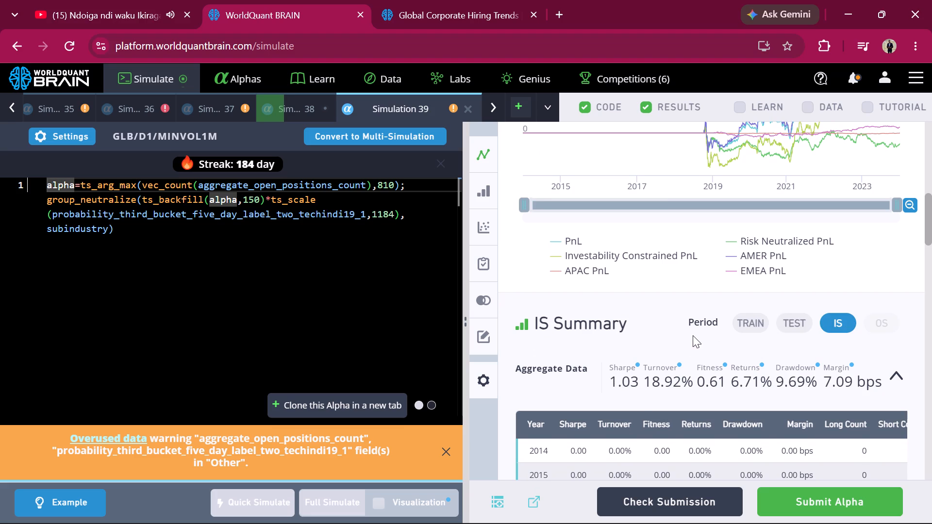
pyautogui.scroll(-3, 693, 335)
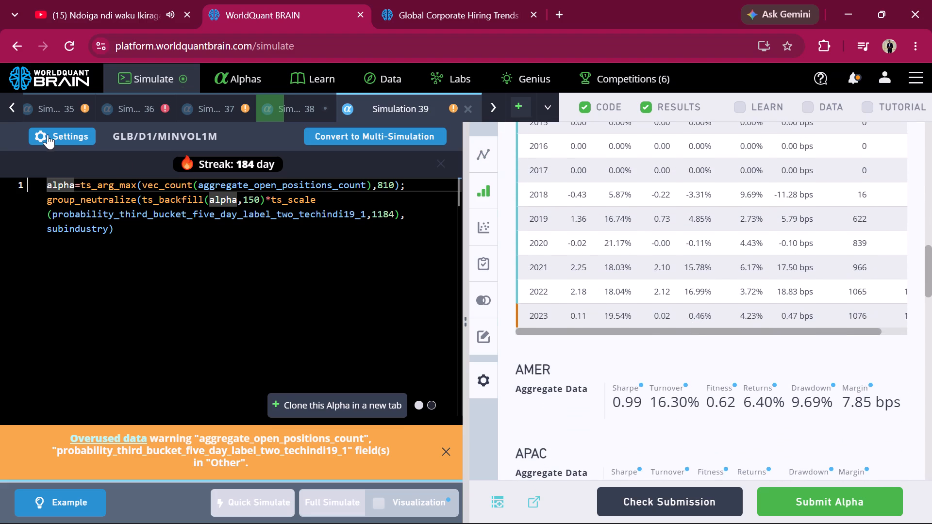
# Change Simulation 39's neutralization to Fast Factors and run a full simulation.
pyautogui.click(47, 132)
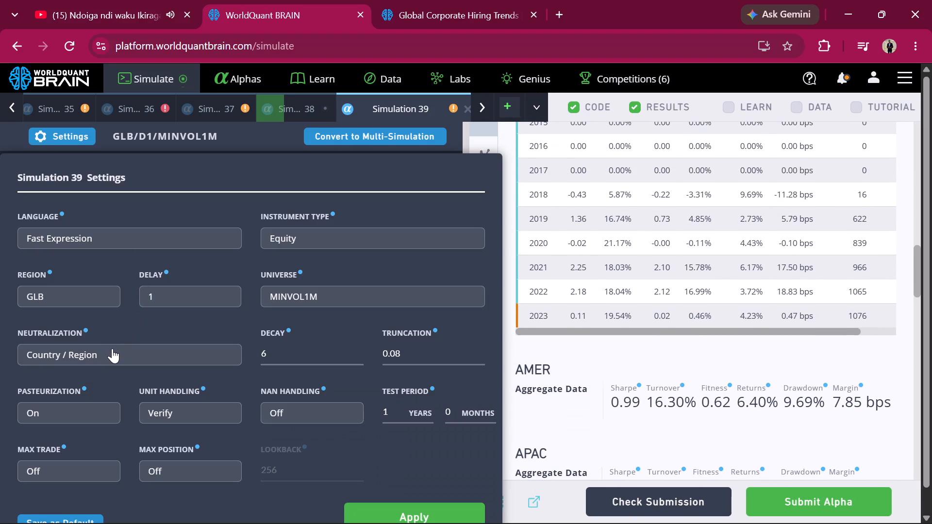
pyautogui.click(112, 348)
pyautogui.moveTo(74, 467); pyautogui.dragTo(145, 466)
pyautogui.click(145, 466)
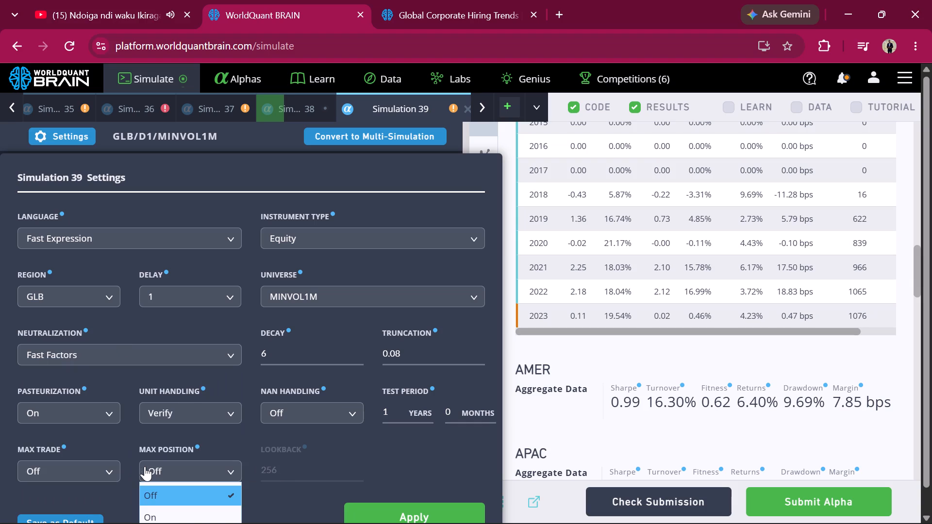
pyautogui.click(397, 506)
pyautogui.click(330, 506)
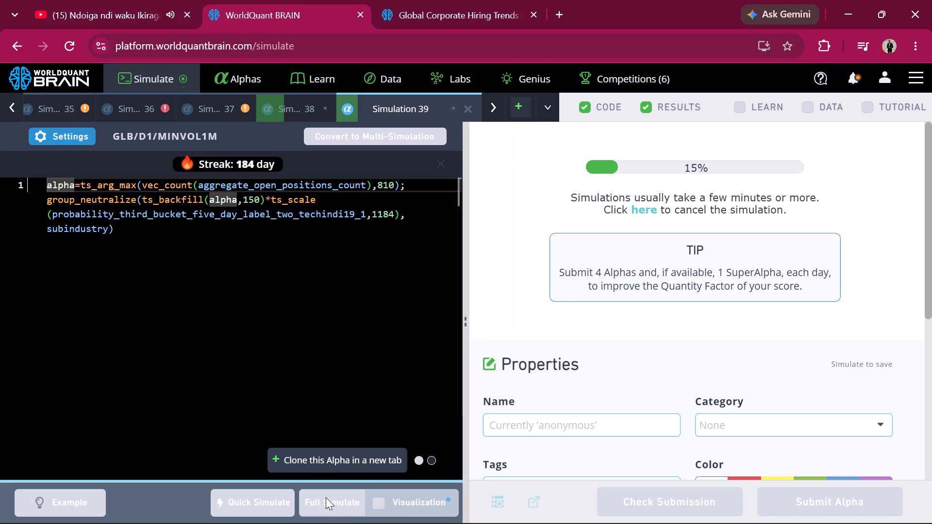
# Reveal the test period for Simulation 37 and examine its PnL chart and IS Summary.
pyautogui.click(234, 100)
pyautogui.click(712, 501)
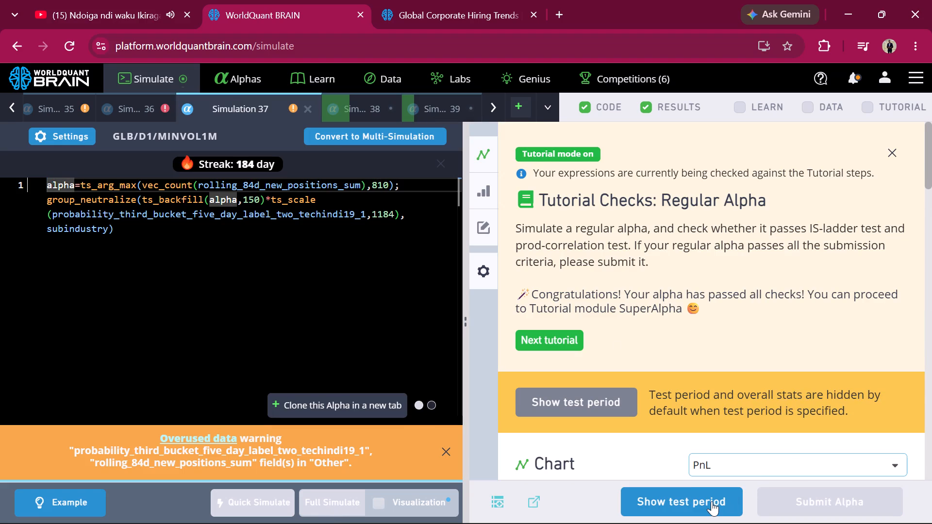
pyautogui.scroll(-2, 766, 330)
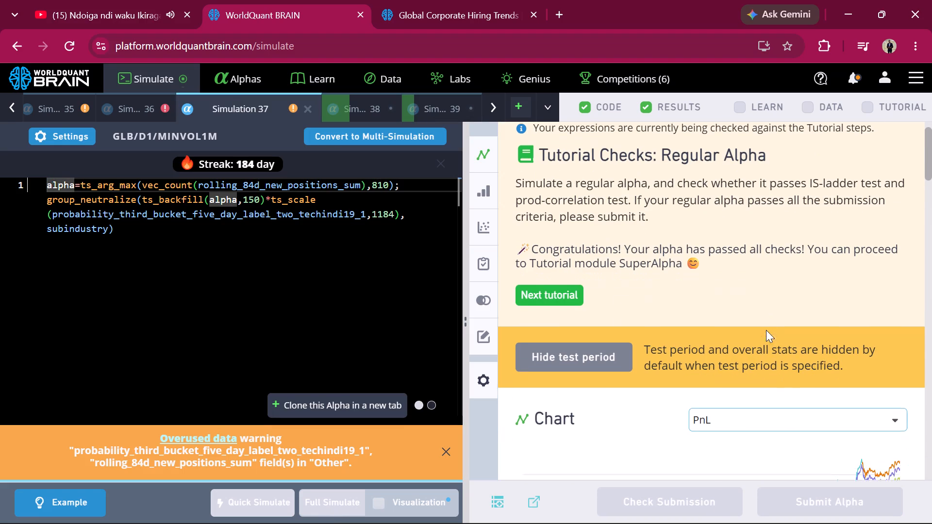
pyautogui.scroll(-5, 766, 330)
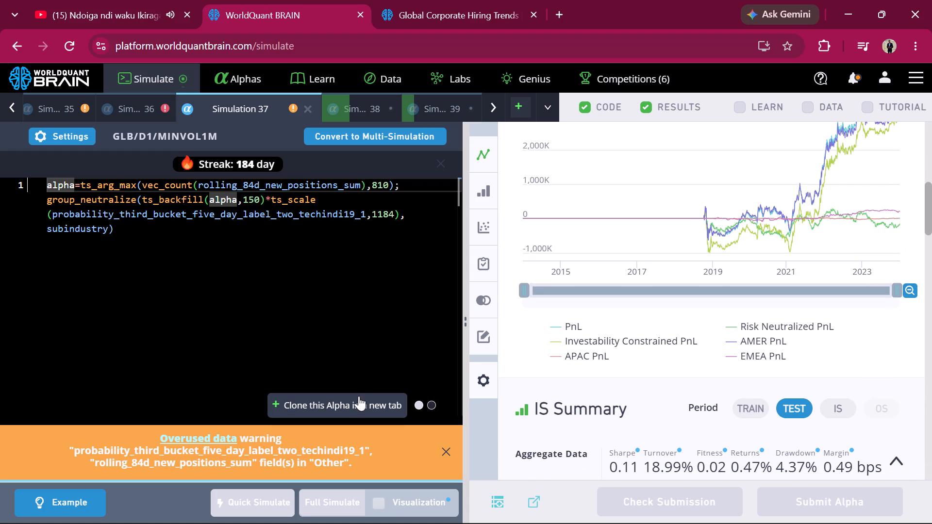
# Clone Simulation 37's alpha into a new tab and run a full simulation with neutralization set to RAM.
pyautogui.click(342, 401)
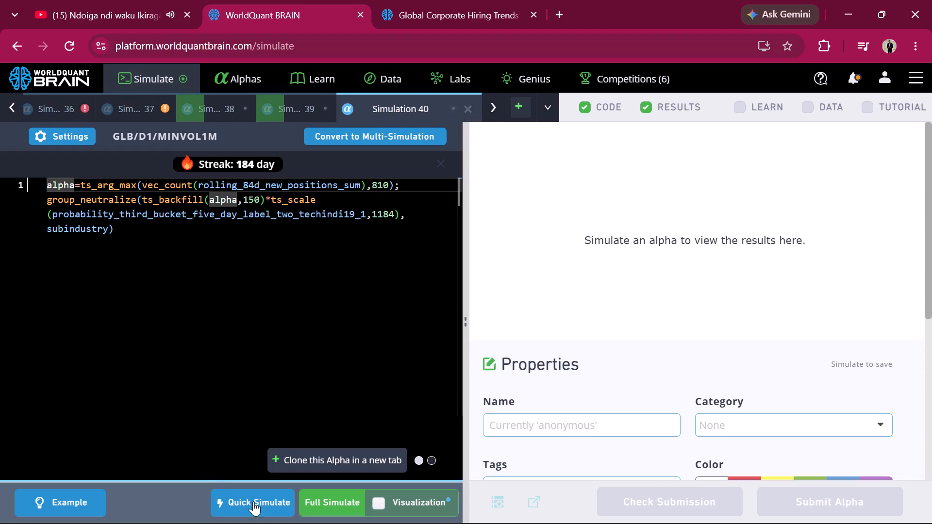
pyautogui.click(306, 497)
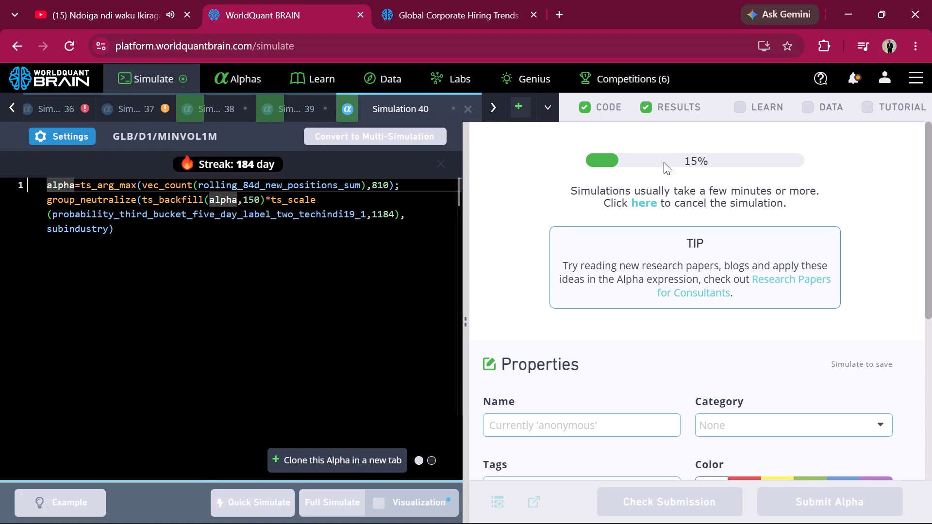
pyautogui.click(641, 200)
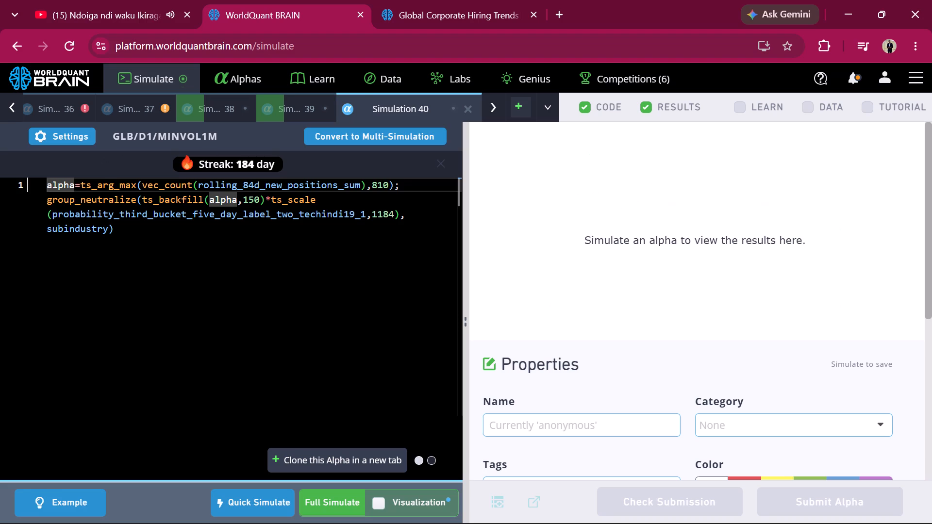
pyautogui.click(62, 141)
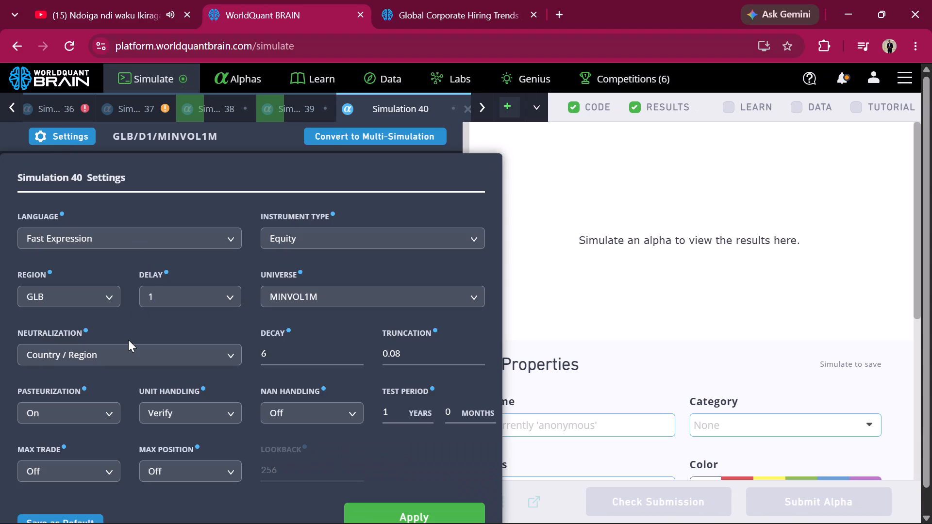
pyautogui.click(127, 347)
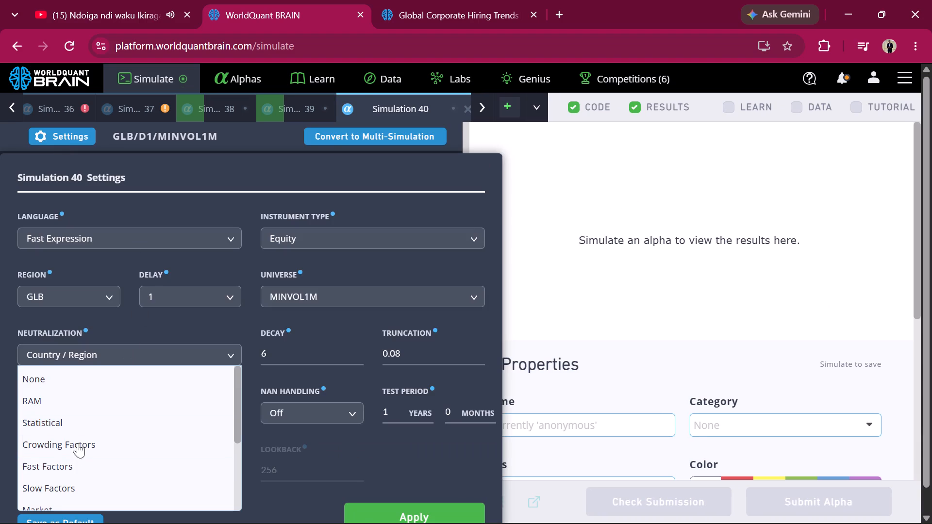
pyautogui.click(75, 407)
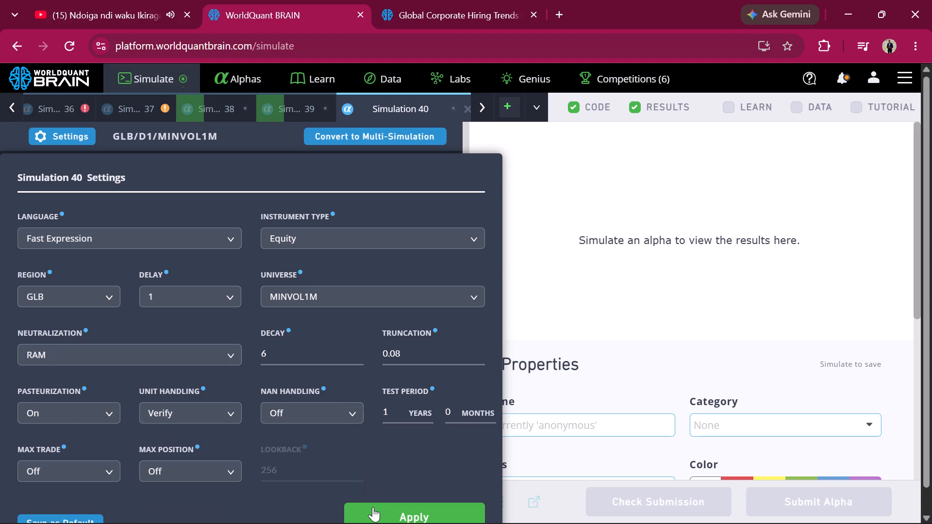
pyautogui.click(373, 507)
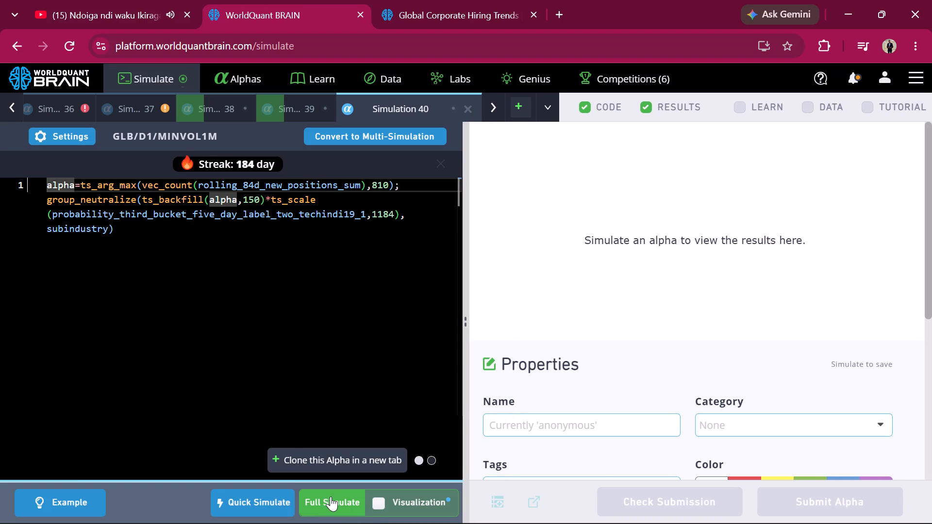
pyautogui.click(331, 496)
# Revisit Simulation 37, then check the progress of the running Simulations 38 and 39.
pyautogui.click(149, 101)
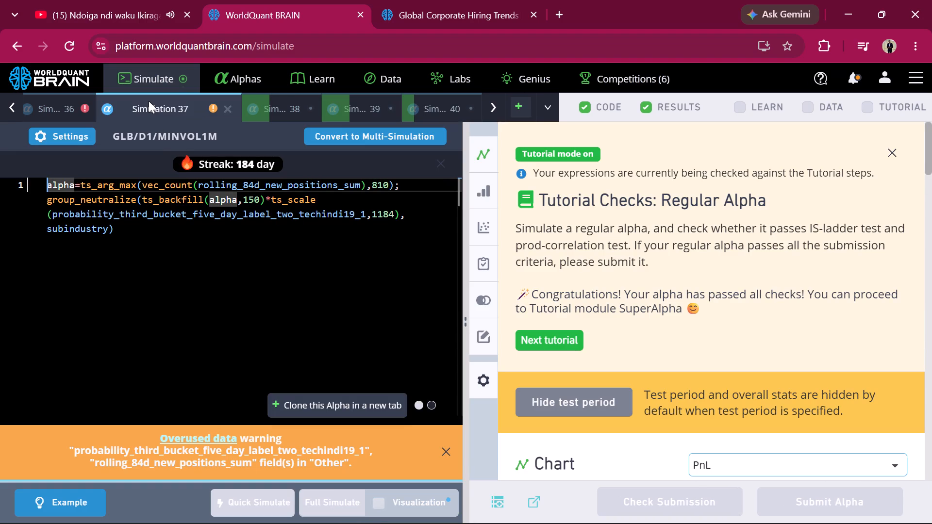
pyautogui.click(149, 101)
pyautogui.click(194, 107)
pyautogui.scroll(-3, 494, 409)
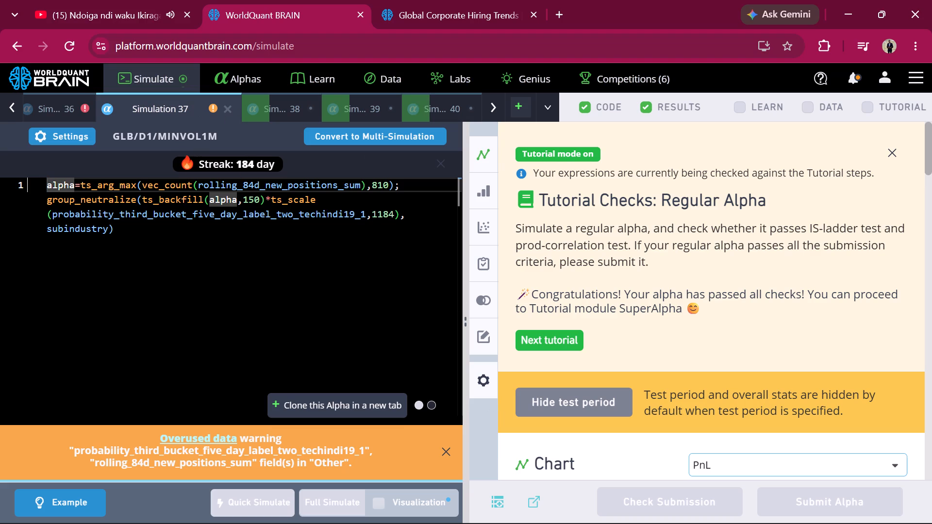
pyautogui.doubleClick(147, 109)
pyautogui.click(276, 107)
pyautogui.click(362, 105)
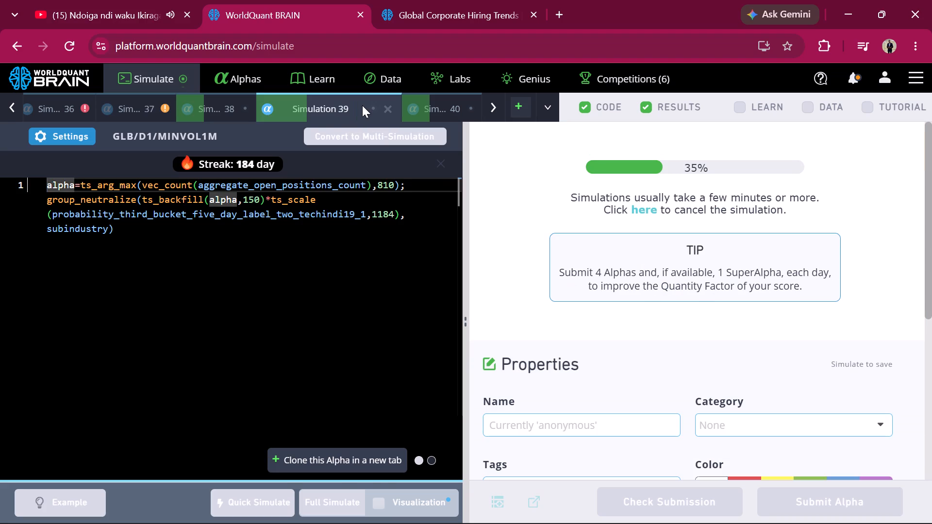
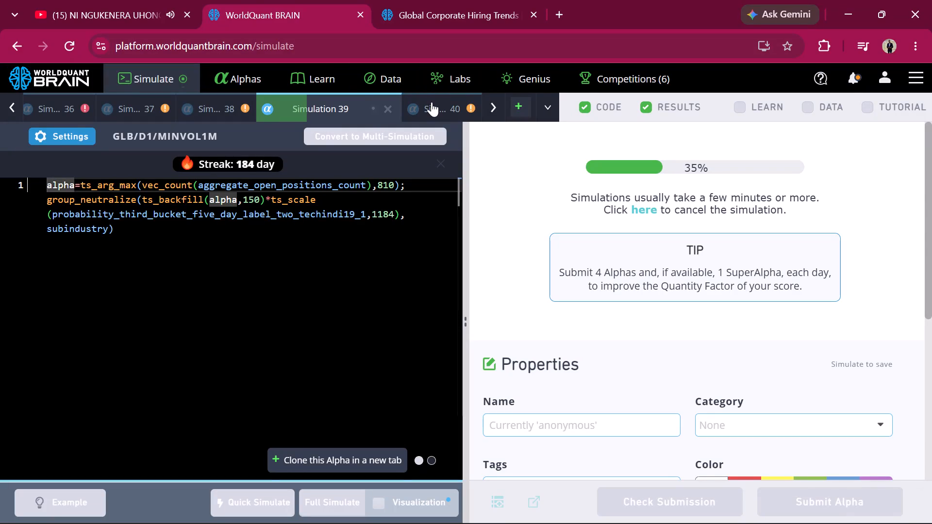
# Open Simulation 40 and reveal its test period.
pyautogui.click(435, 105)
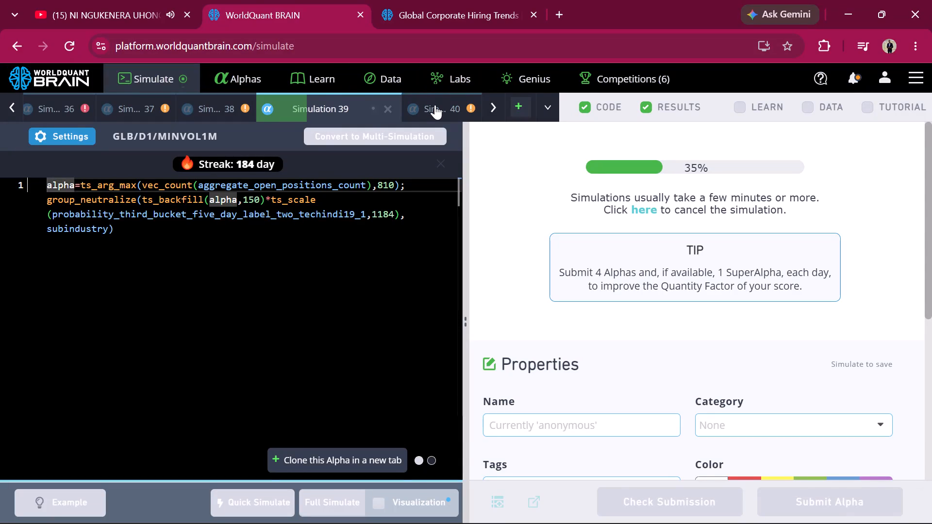
pyautogui.click(646, 507)
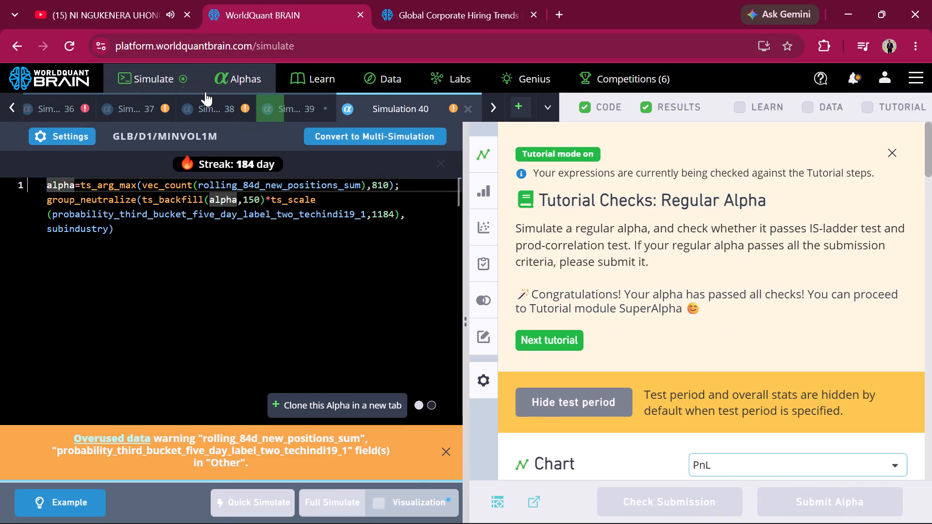
# Reveal Simulation 38's test period and examine its PnL chart, IS-period summary, and risk-neutralized and investability-constrained statistics.
pyautogui.click(205, 110)
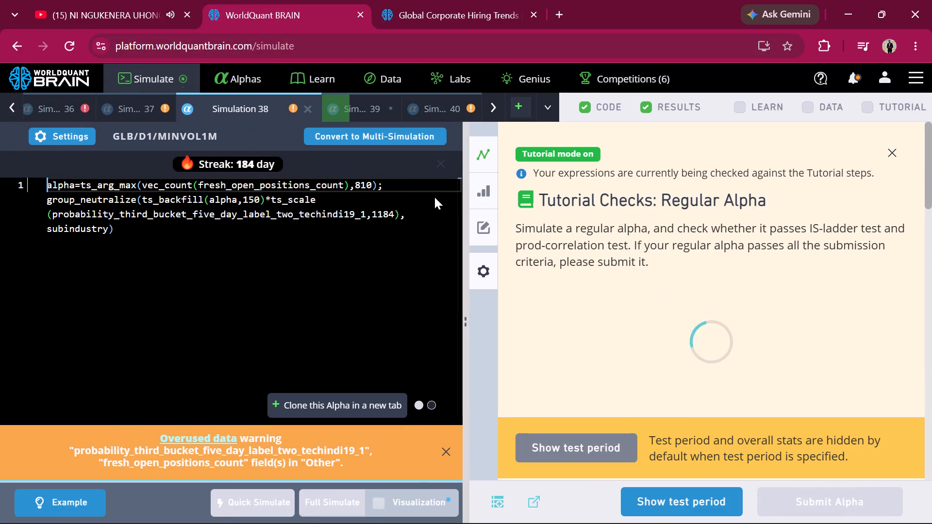
pyautogui.click(648, 509)
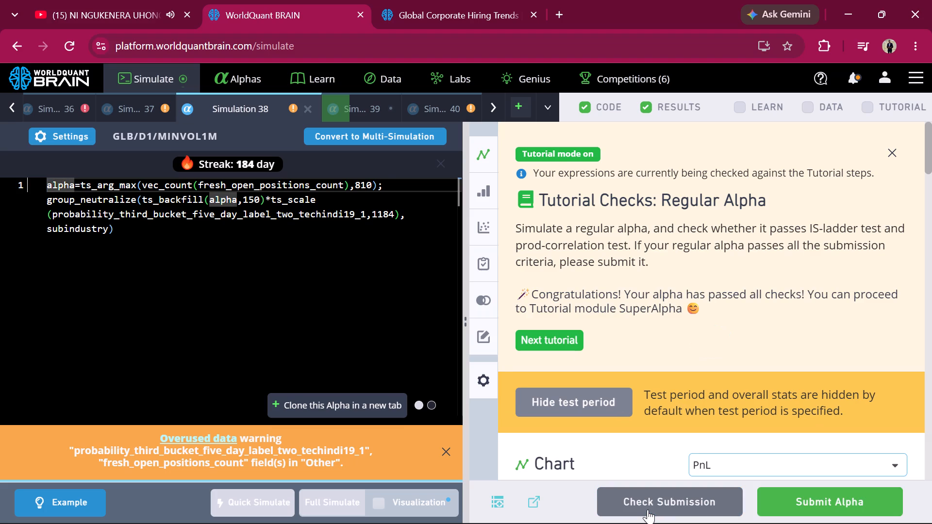
pyautogui.scroll(-7, 728, 291)
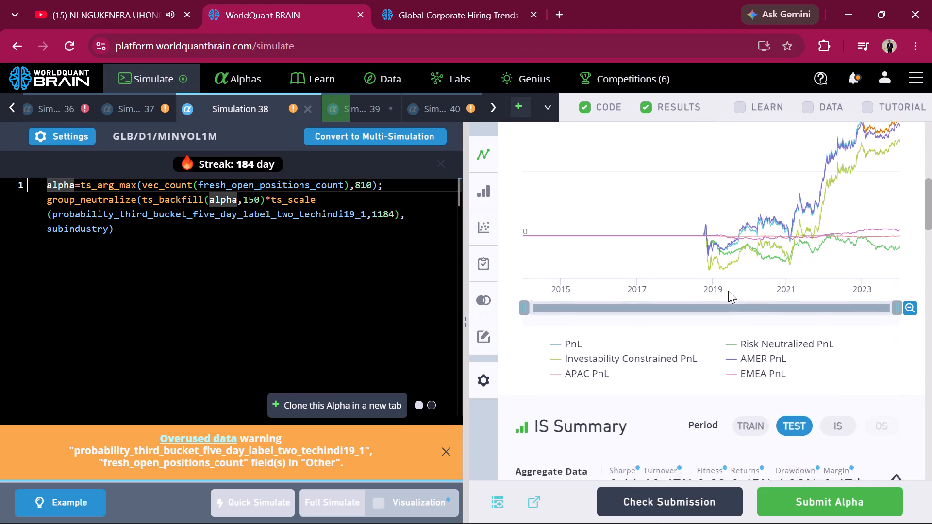
pyautogui.scroll(-1, 728, 291)
pyautogui.click(841, 324)
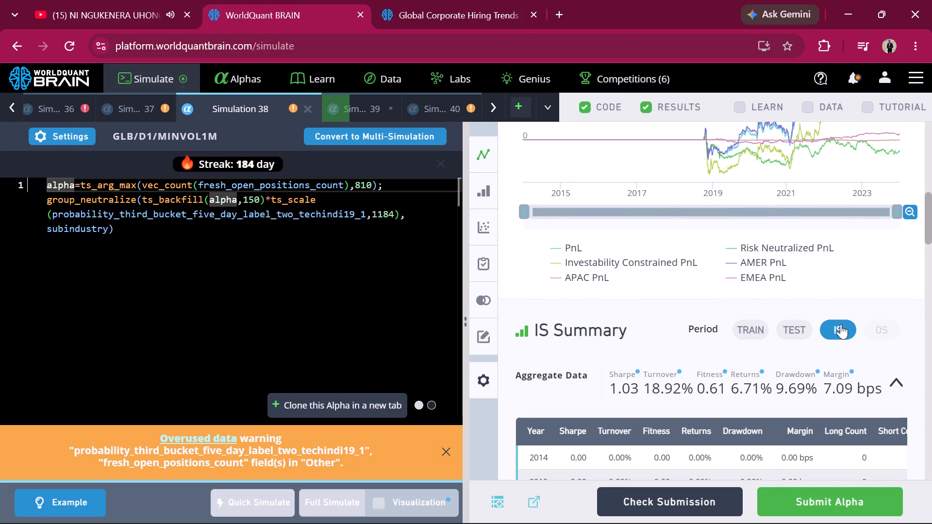
pyautogui.scroll(-9, 841, 324)
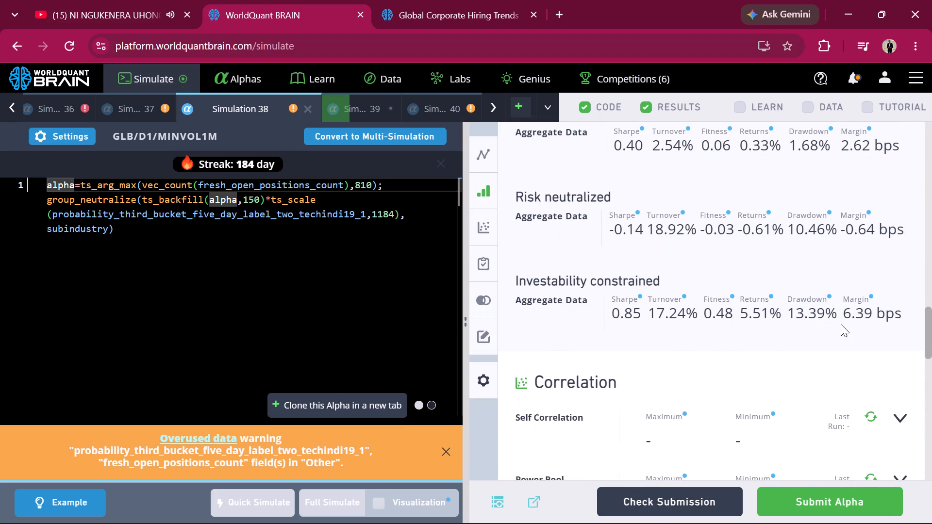
# Return to Simulation 37's results.
pyautogui.click(147, 104)
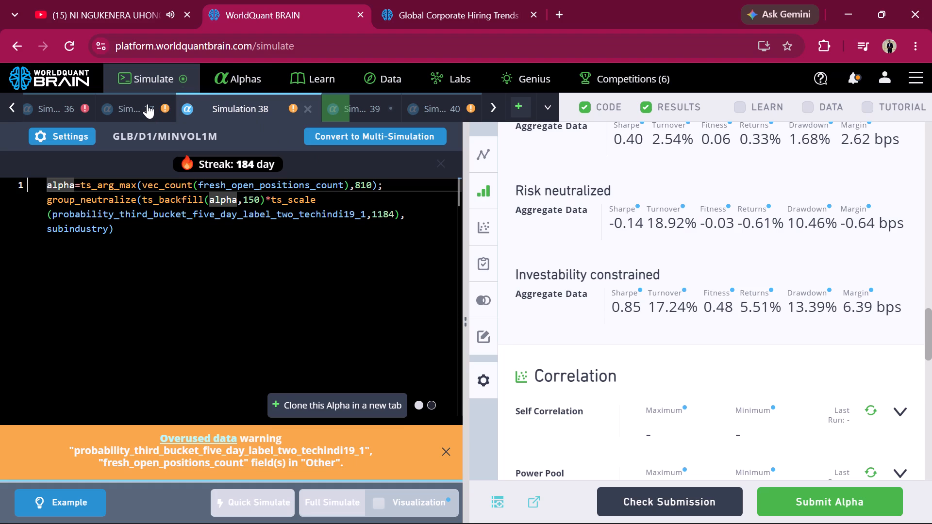
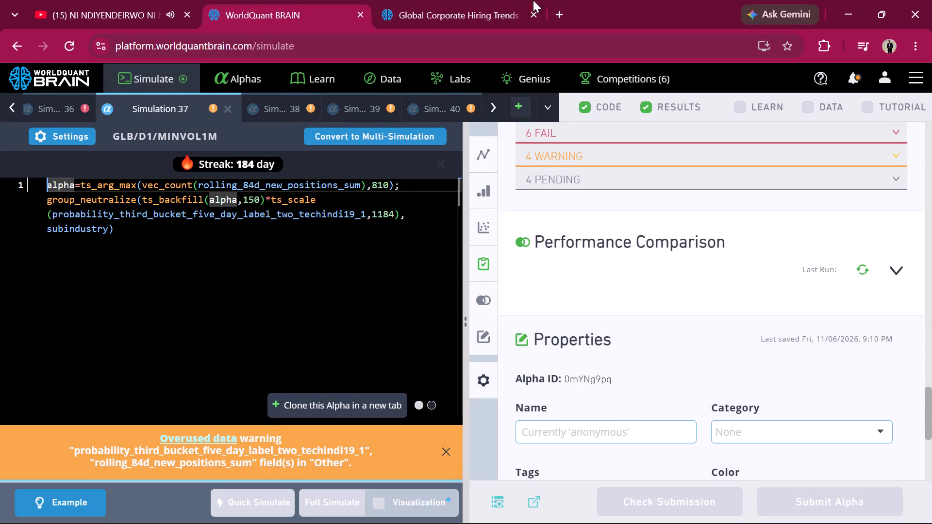
# Go back to the GLB datasets in the Other category and open the Global Executive Performance Factors dataset.
pyautogui.click(448, 18)
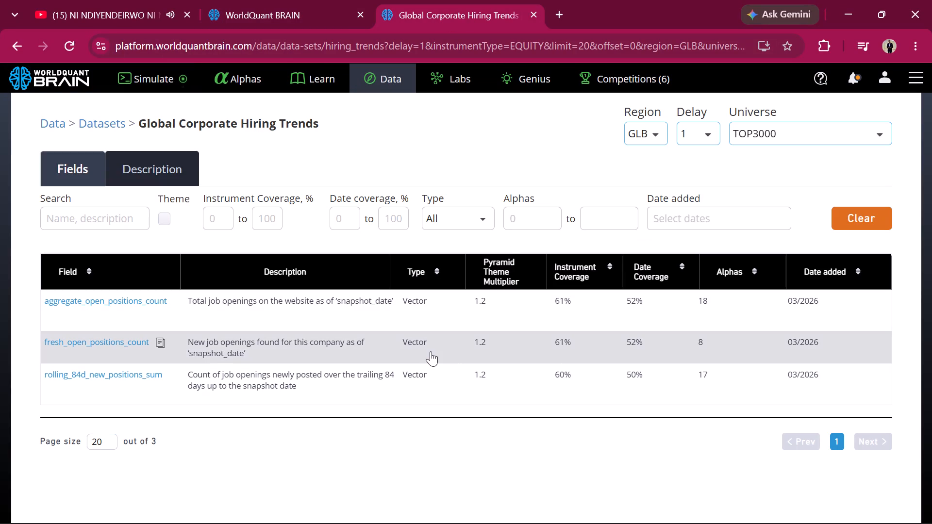
pyautogui.click(11, 50)
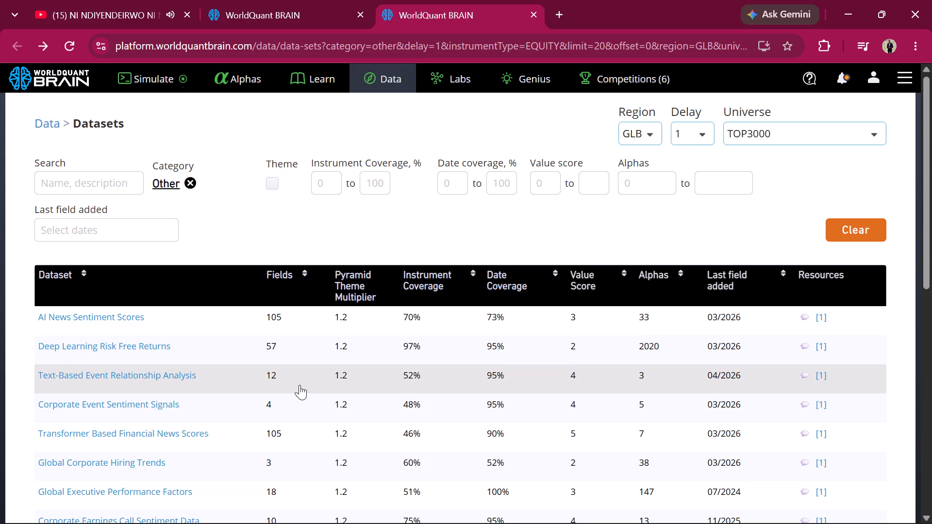
pyautogui.scroll(-2, 300, 385)
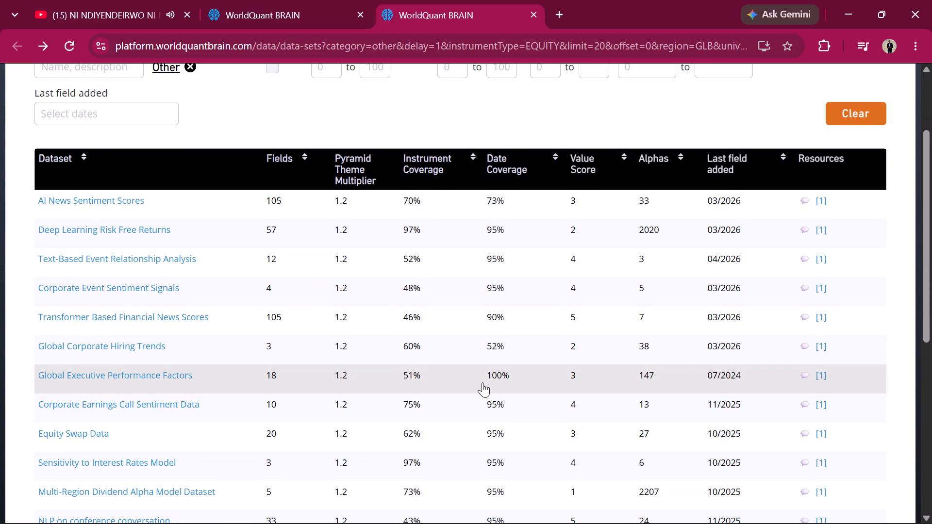
pyautogui.click(483, 382)
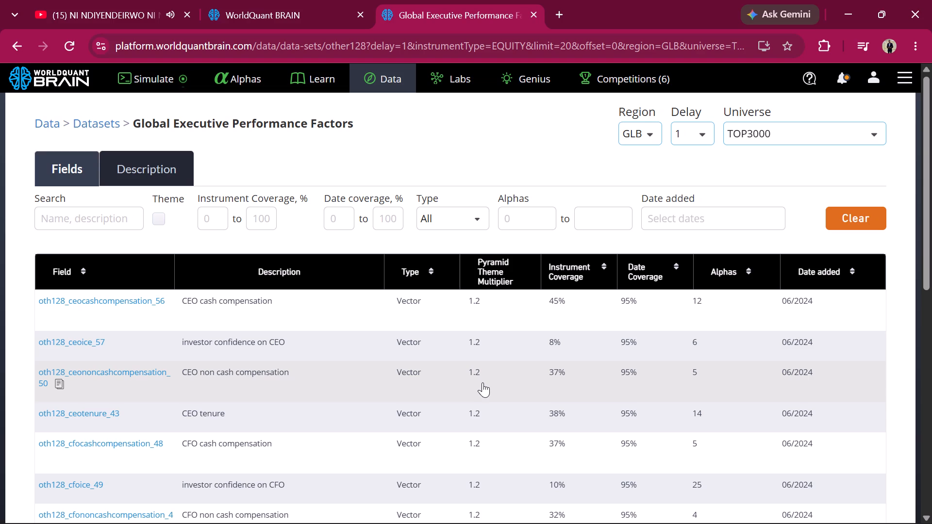
# Copy the field names oth128_ceotenure_43, oth128_cfoice_49 and oth128_cfotenure_51 from the dataset's field list.
pyautogui.scroll(-3, 483, 382)
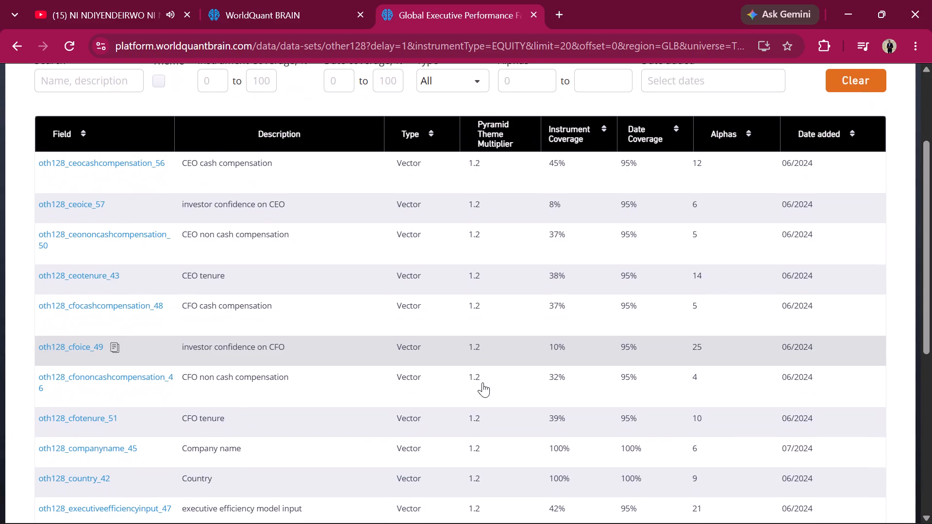
pyautogui.click(128, 274)
pyautogui.scroll(-2, 128, 274)
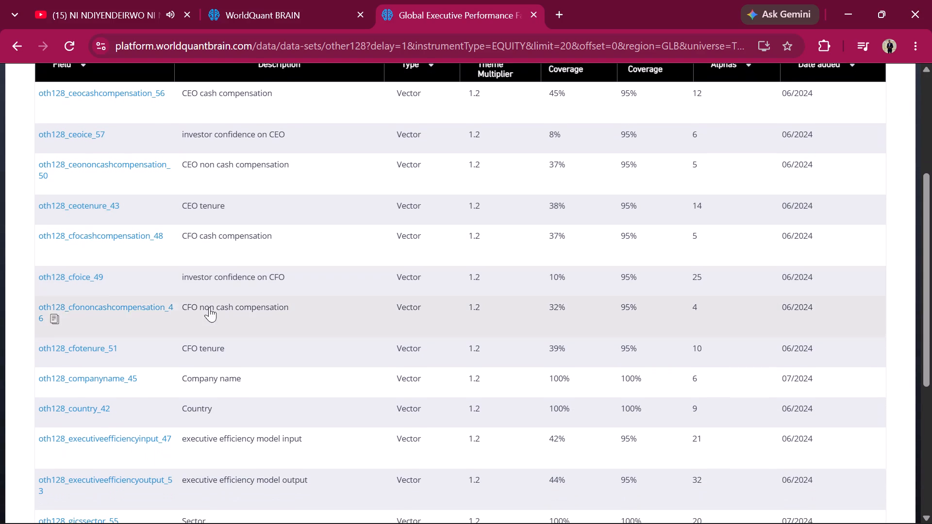
pyautogui.click(109, 275)
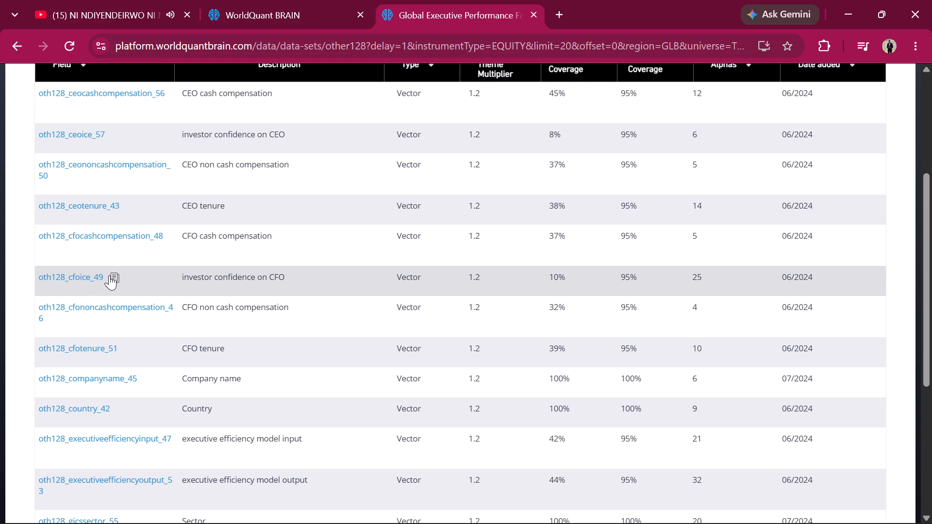
pyautogui.click(127, 349)
# Replace rolling_84d_new_positions_sum with oth128_cfotenure_51 in Simulation 37's code, clone the alpha, and run a full simulation of the clone.
pyautogui.click(284, 16)
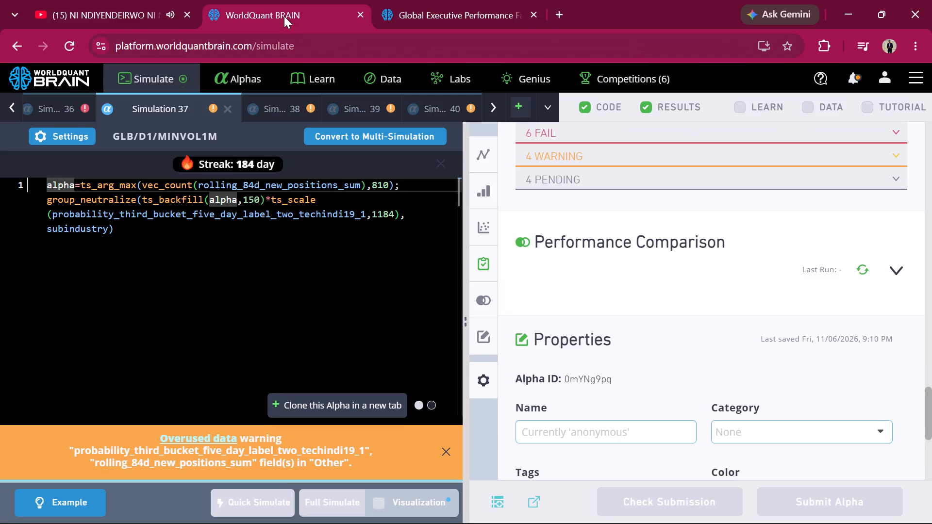
pyautogui.doubleClick(360, 183)
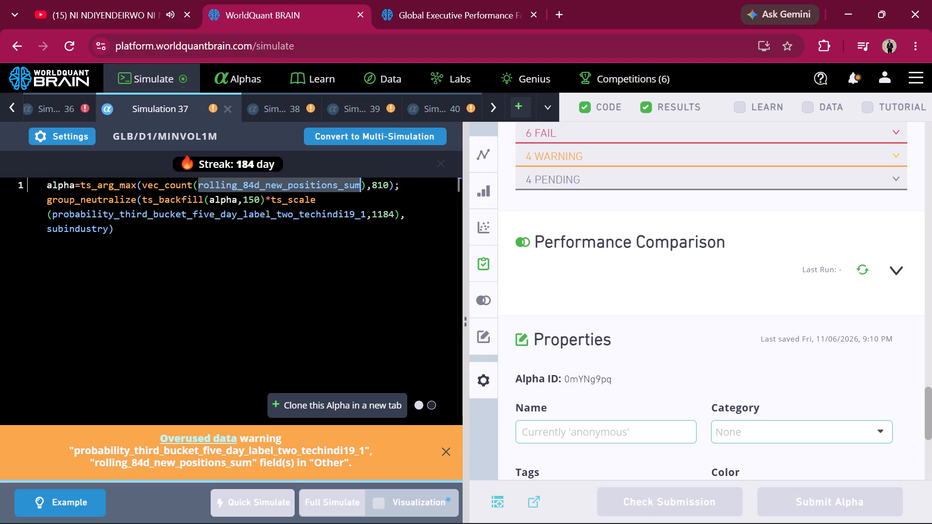
pyautogui.press('super+v')
pyautogui.click(344, 341)
pyautogui.hotkey('ctrl', 'v')
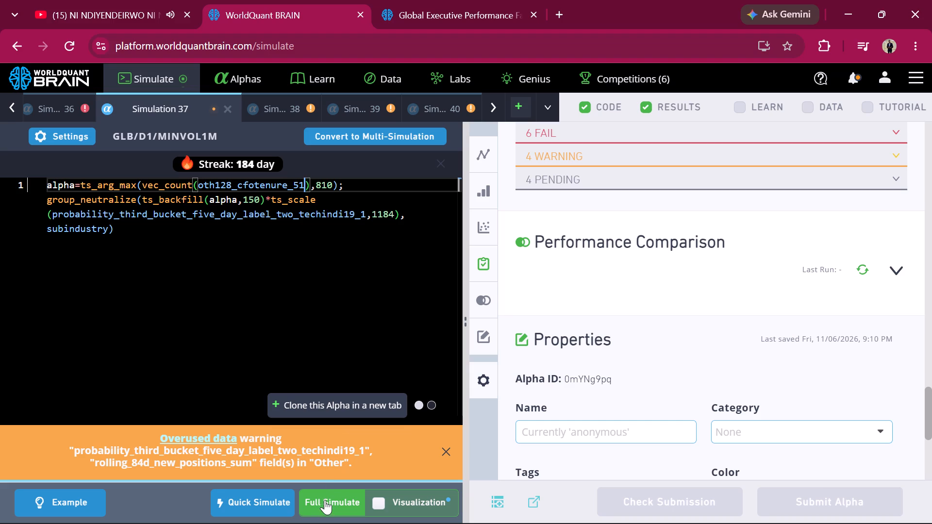
pyautogui.click(354, 408)
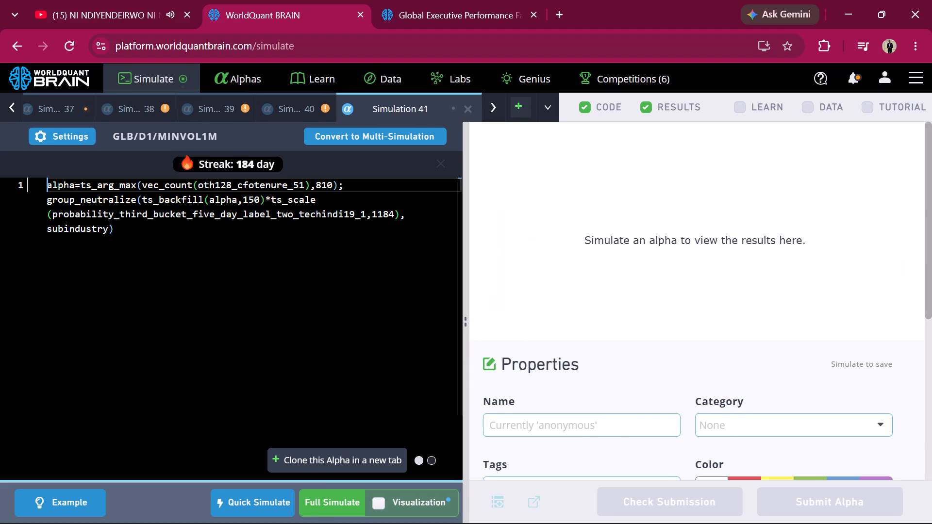
pyautogui.click(317, 502)
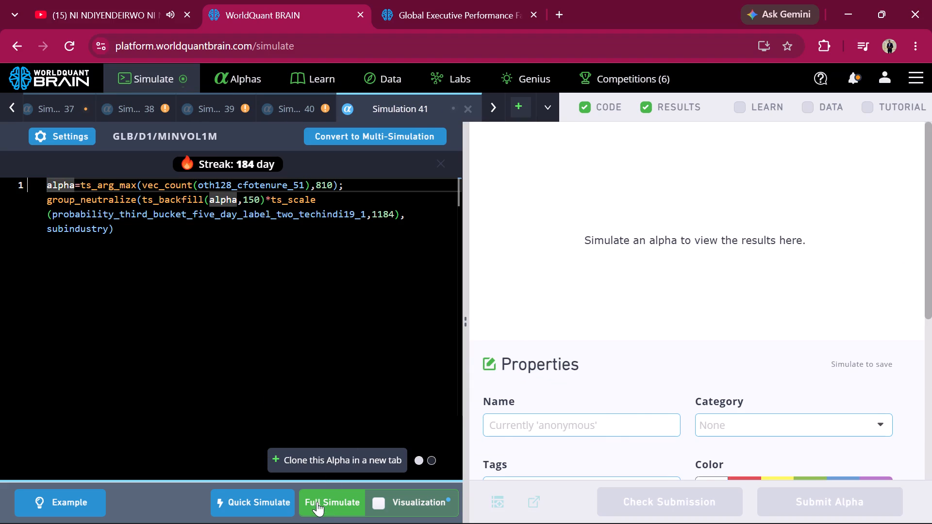
# Clone the oth128_cfotenure_51 alpha, change its vec_count field to oth128_cfoice_49, and run a full simulation.
pyautogui.click(326, 465)
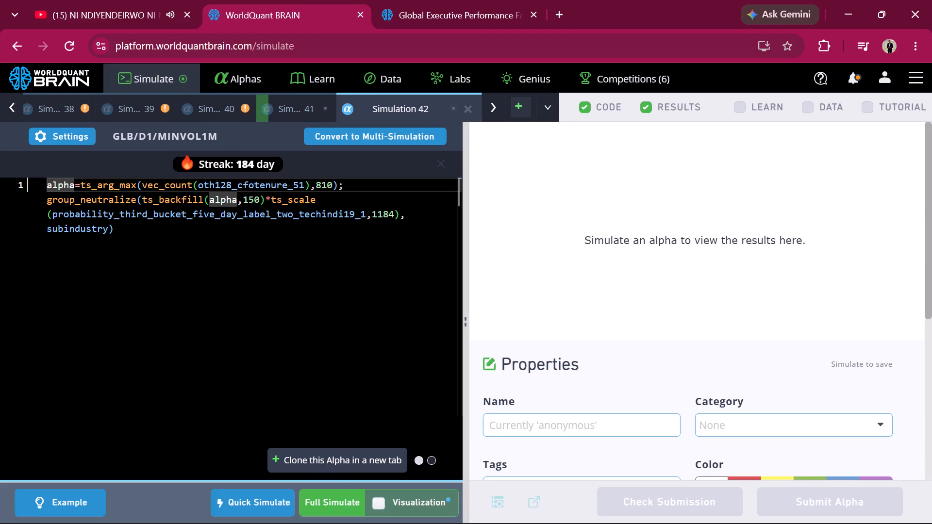
pyautogui.doubleClick(302, 187)
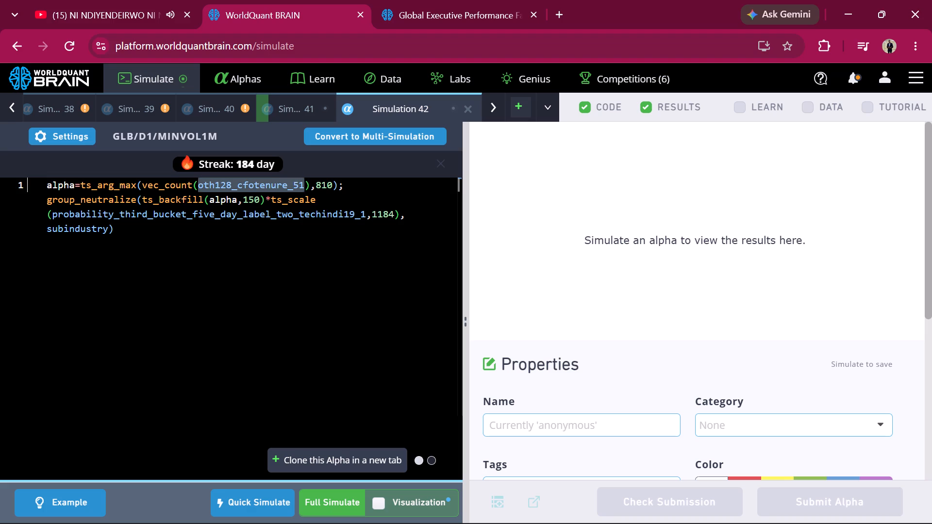
pyautogui.press('super+v')
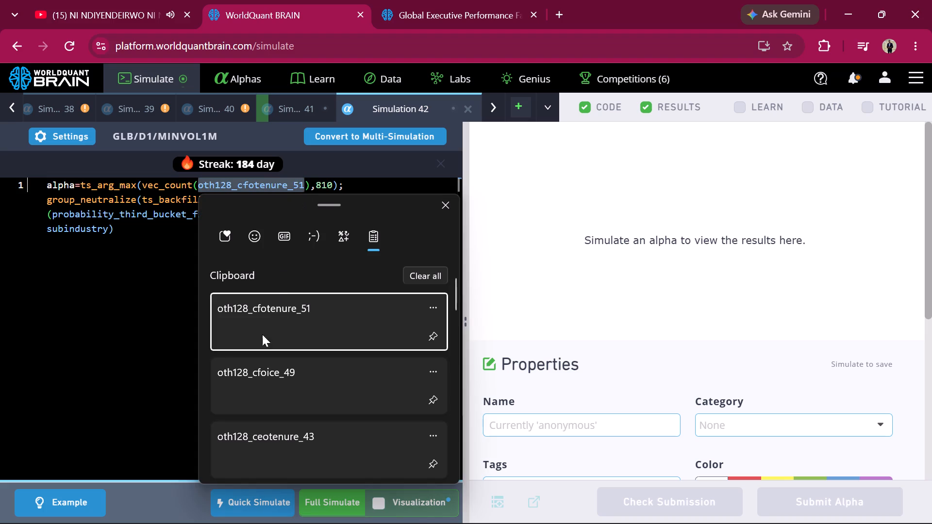
pyautogui.click(252, 375)
pyautogui.hotkey('ctrl', 'v')
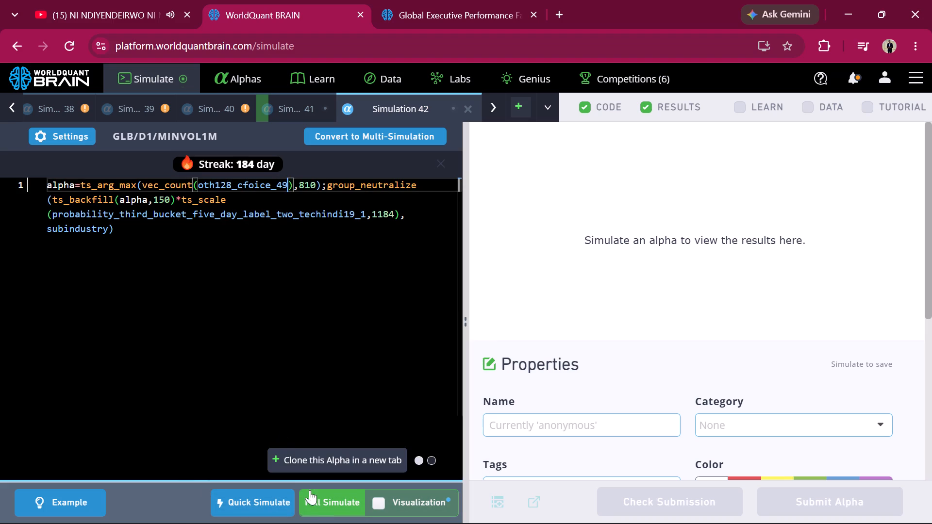
pyautogui.click(312, 504)
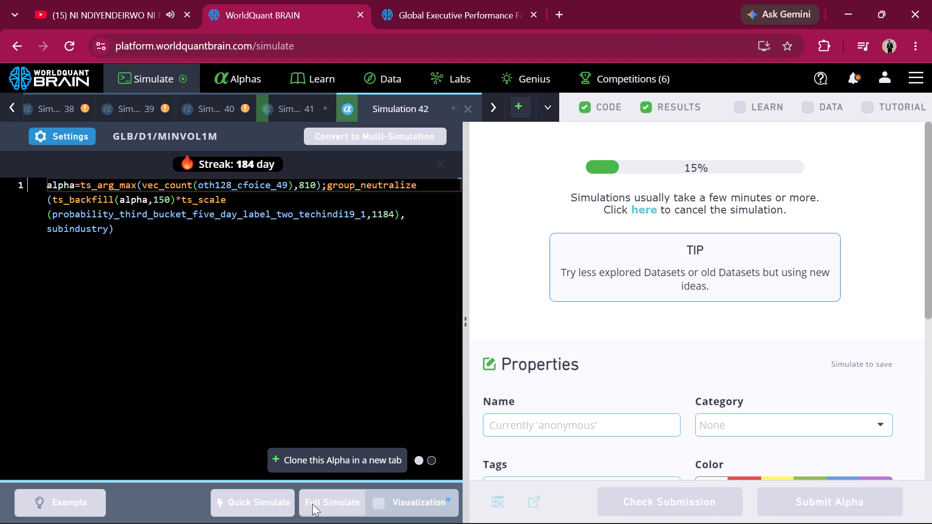
# Clone the oth128_cfoice_49 alpha, change its vec_count field to oth128_ceotenure_43, and run a full simulation.
pyautogui.click(356, 462)
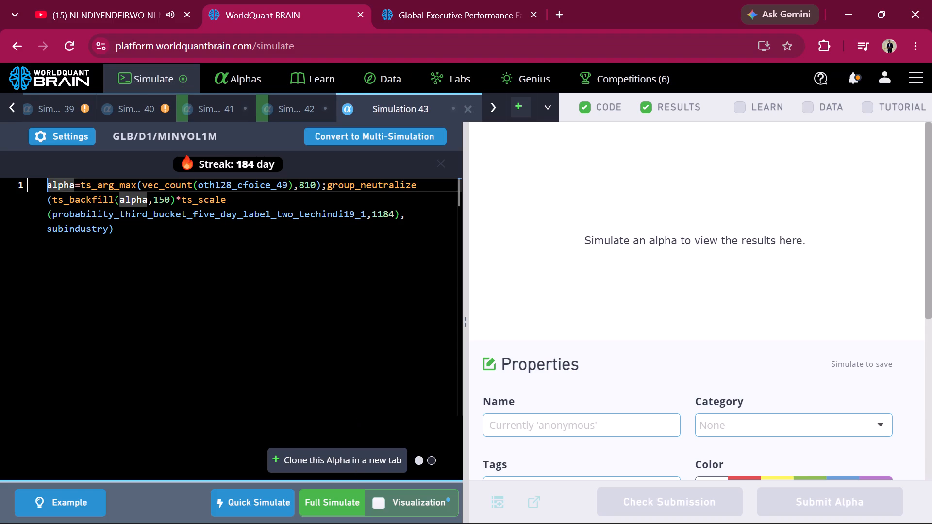
pyautogui.doubleClick(287, 183)
pyautogui.press('super+v')
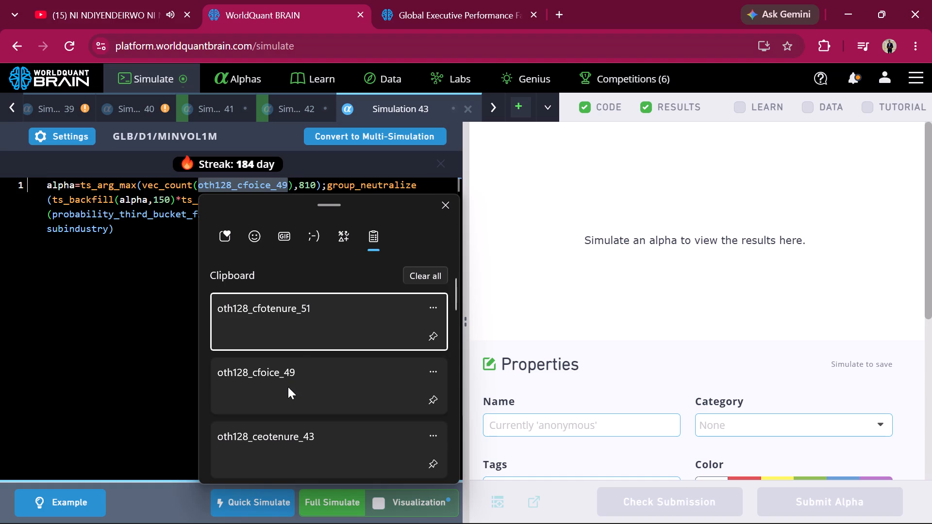
pyautogui.scroll(-2, 288, 387)
pyautogui.click(296, 353)
pyautogui.hotkey('ctrl', 'v')
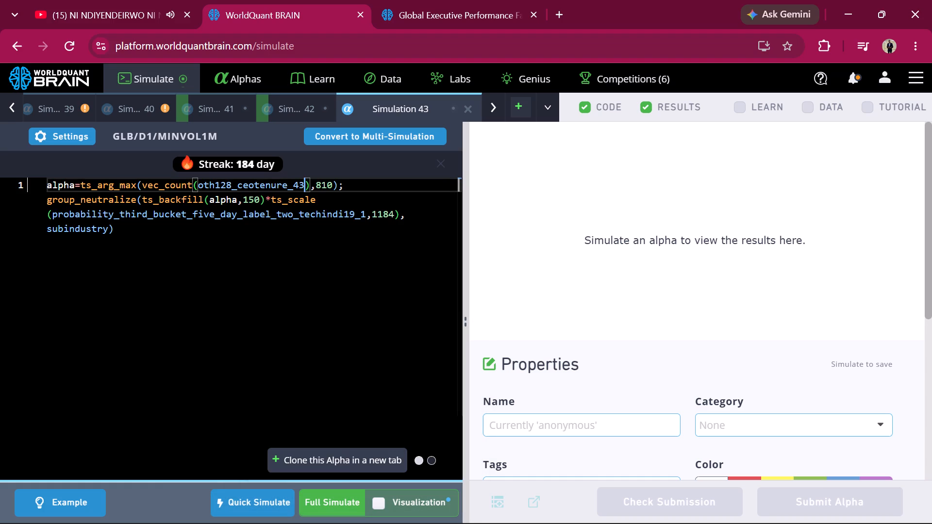
pyautogui.click(324, 502)
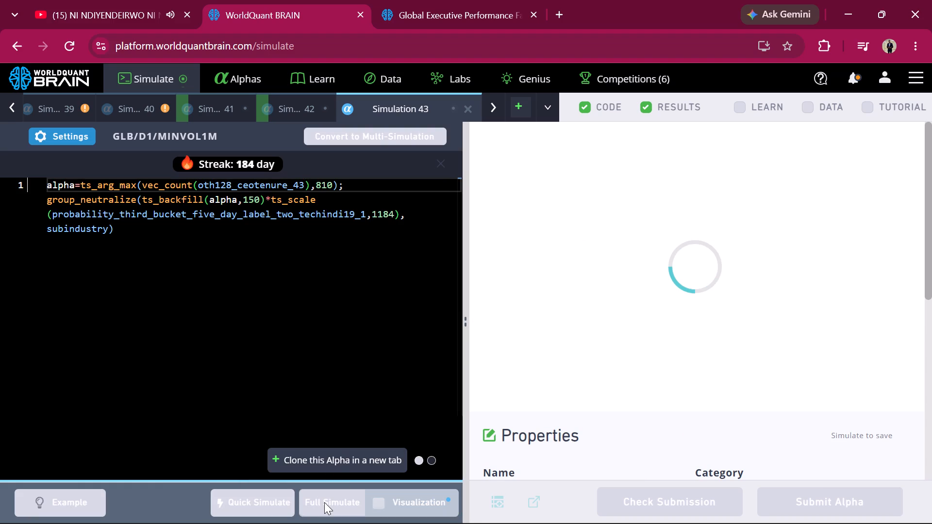
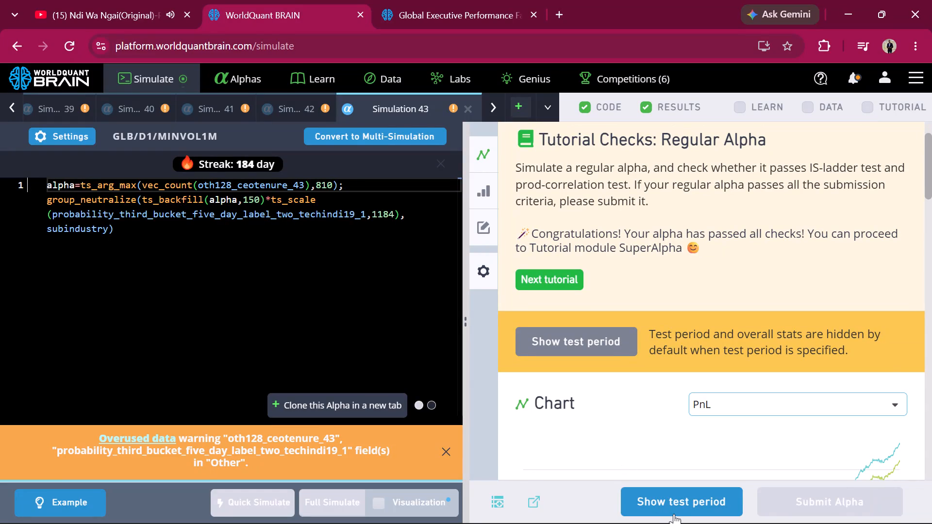
# Show the test period for Simulation 43 and examine its PnL chart and IS-period summary, including the regional aggregates.
pyautogui.click(675, 513)
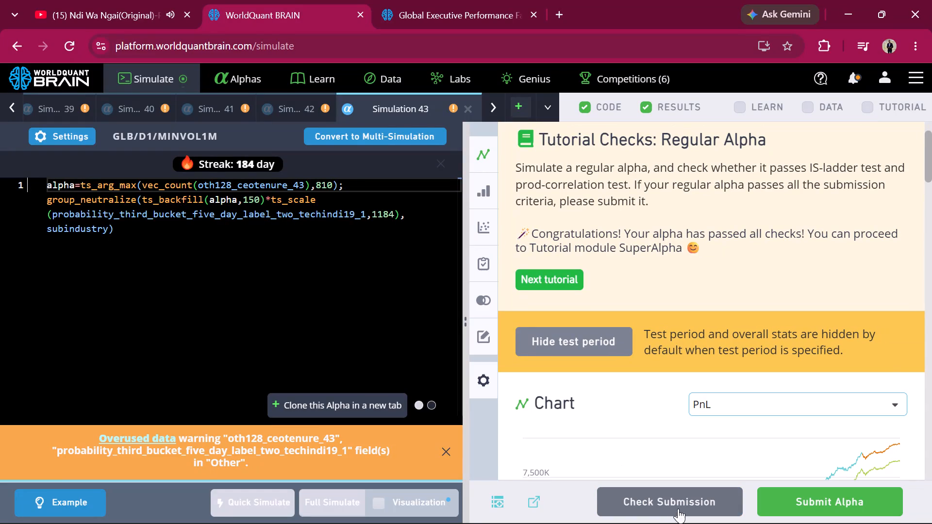
pyautogui.scroll(-4, 745, 442)
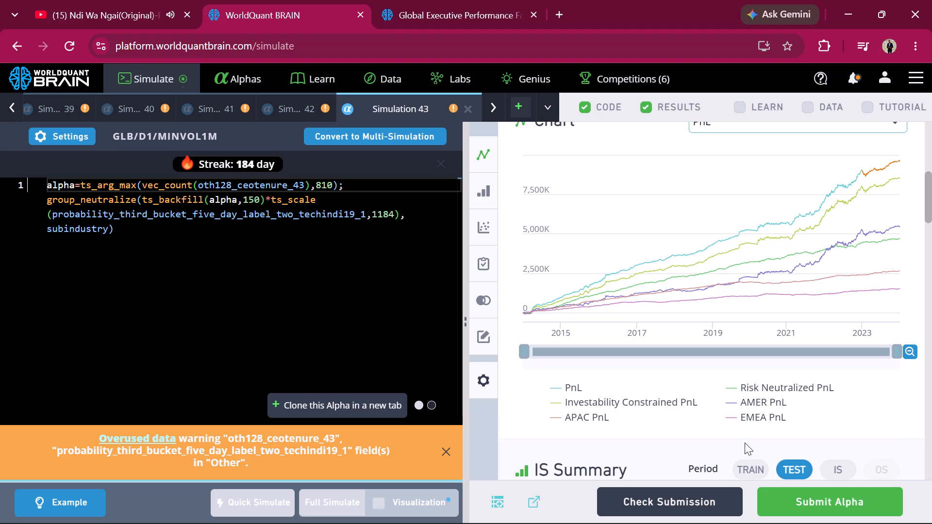
pyautogui.scroll(-5, 745, 442)
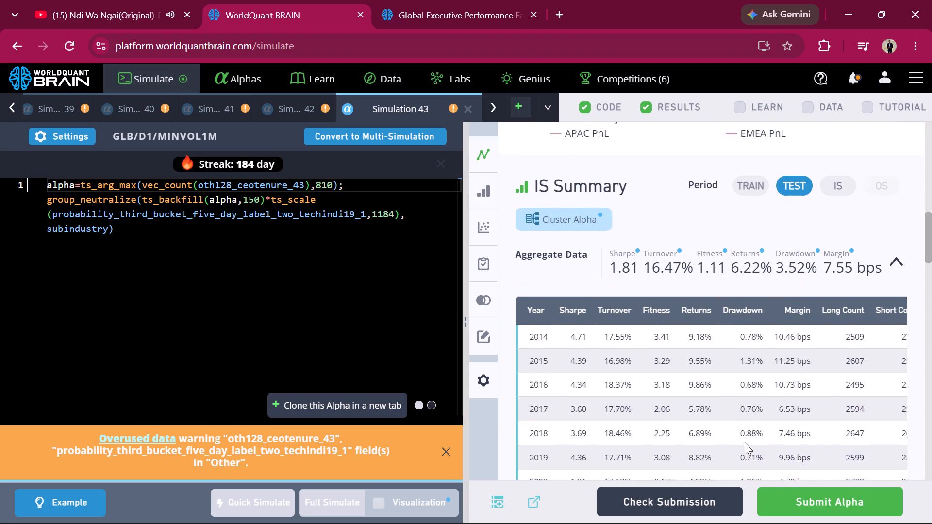
pyautogui.scroll(-1, 745, 442)
pyautogui.click(840, 154)
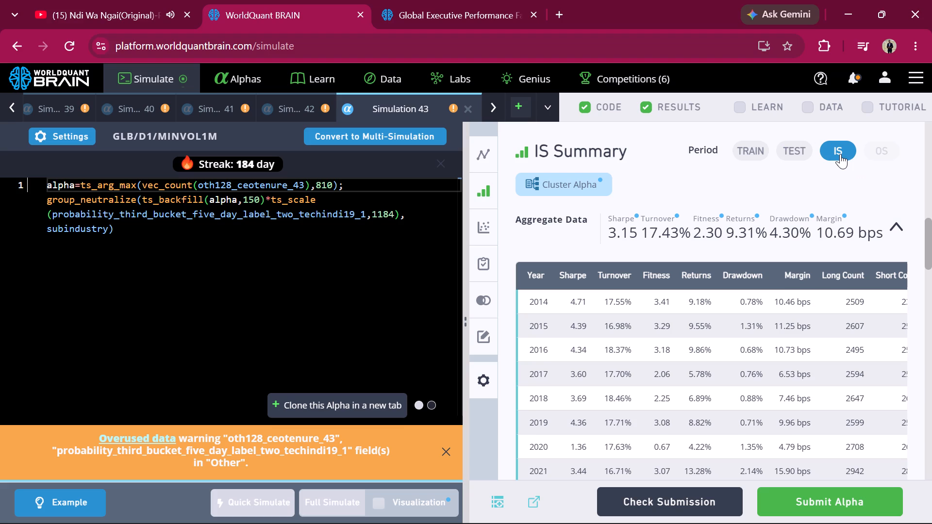
pyautogui.scroll(-4, 780, 279)
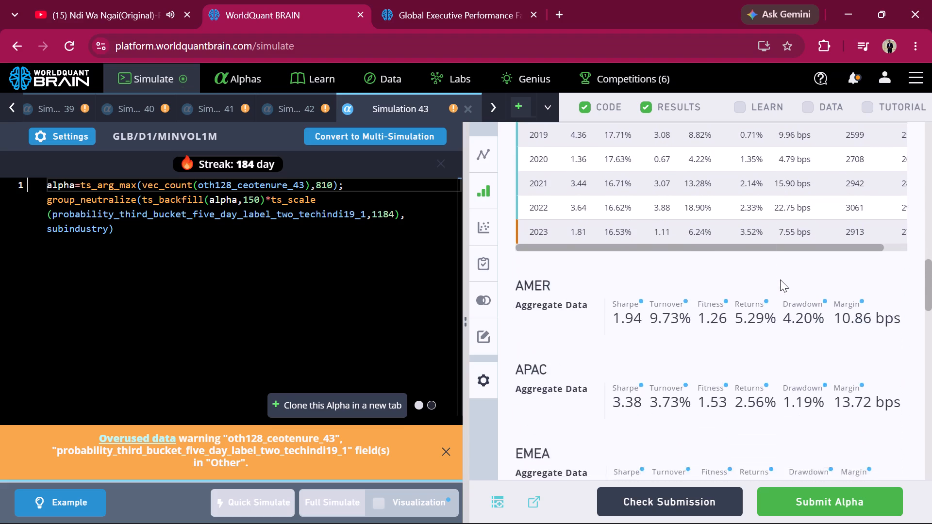
# Run the Prod, Power Pool and Self Correlation checks for the oth128_ceotenure_43 alpha.
pyautogui.scroll(-8, 780, 279)
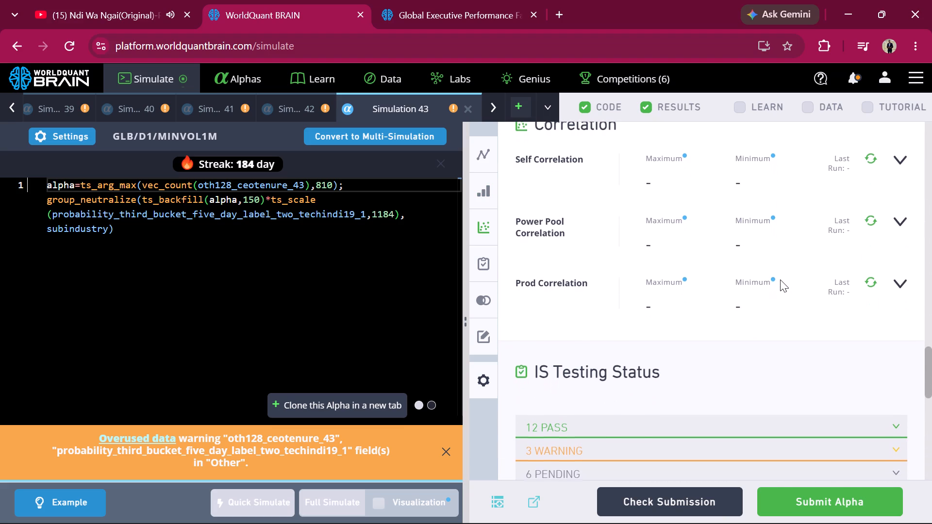
pyautogui.click(868, 281)
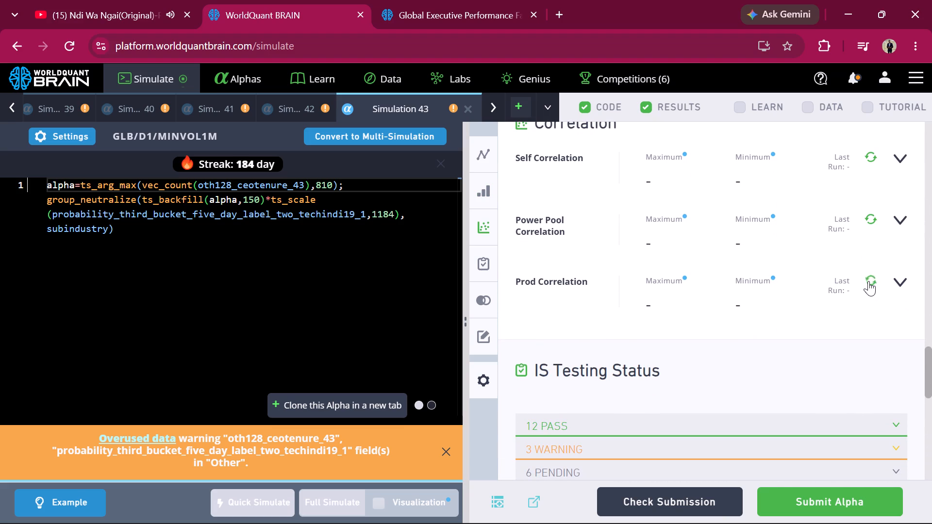
pyautogui.scroll(1, 868, 281)
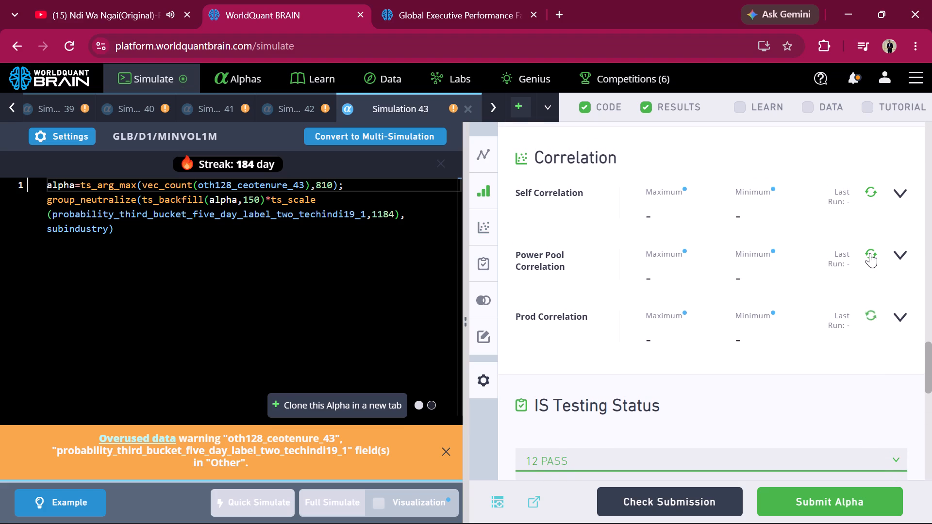
pyautogui.click(870, 253)
pyautogui.click(872, 192)
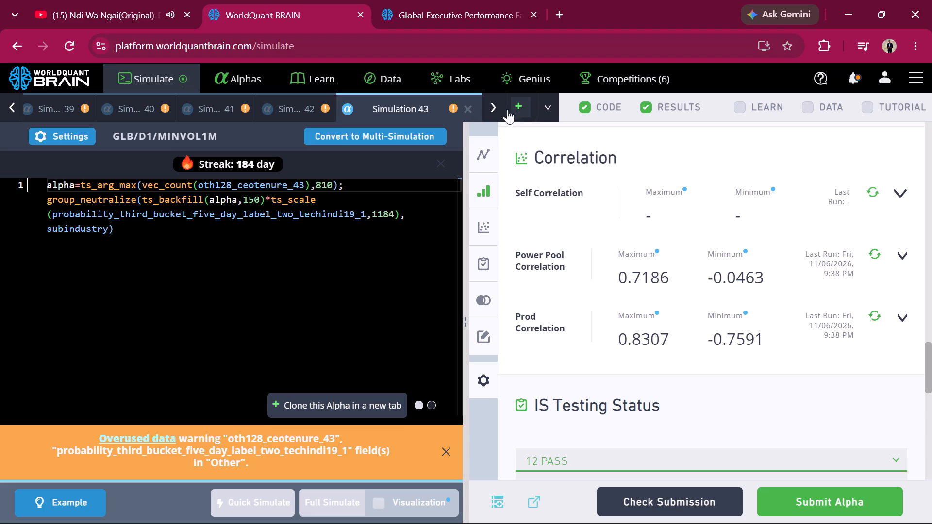
# Clone the oth128_ceotenure_43 alpha, set the clone's neutralization to Crowding Factors, and run a full simulation.
pyautogui.click(307, 404)
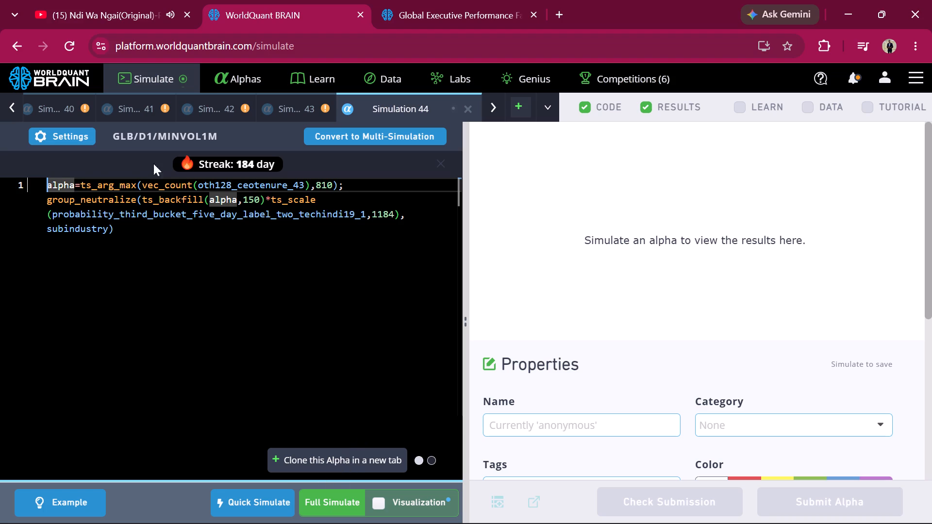
pyautogui.click(76, 133)
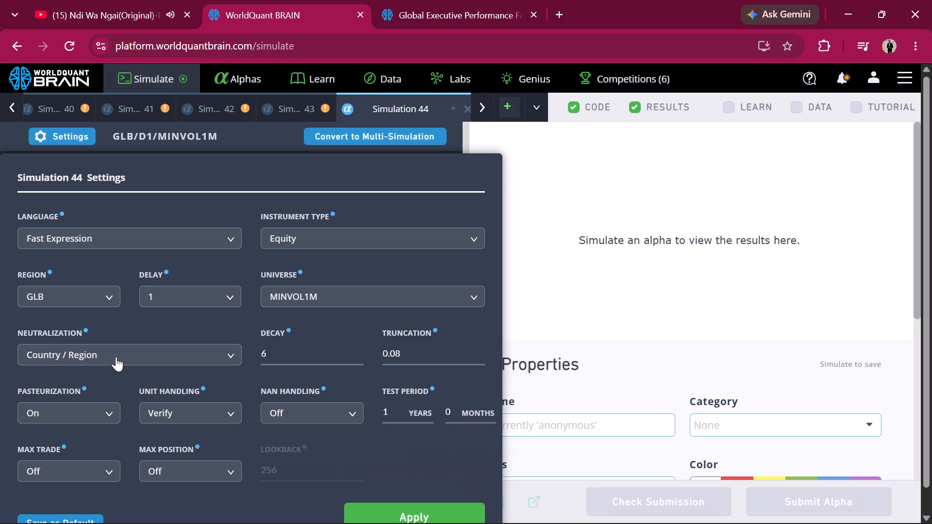
pyautogui.click(116, 357)
pyautogui.click(100, 447)
pyautogui.click(359, 514)
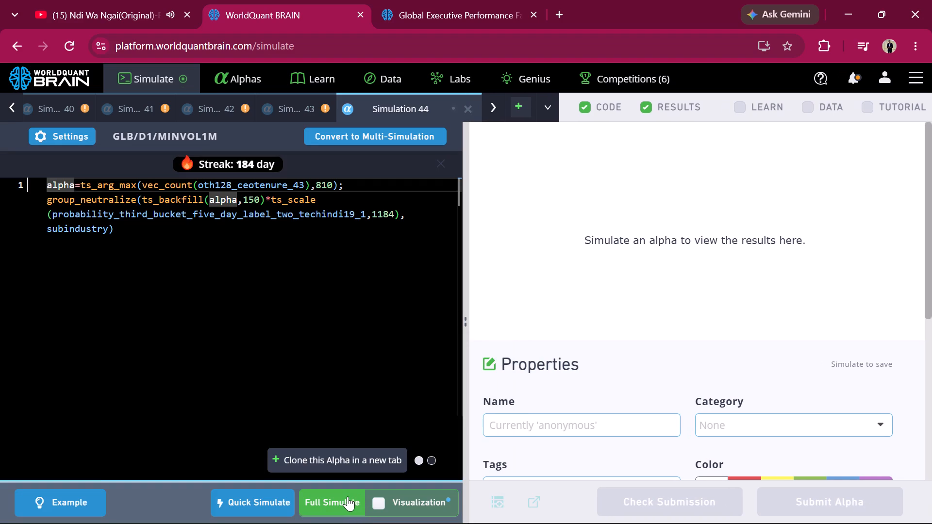
pyautogui.click(348, 496)
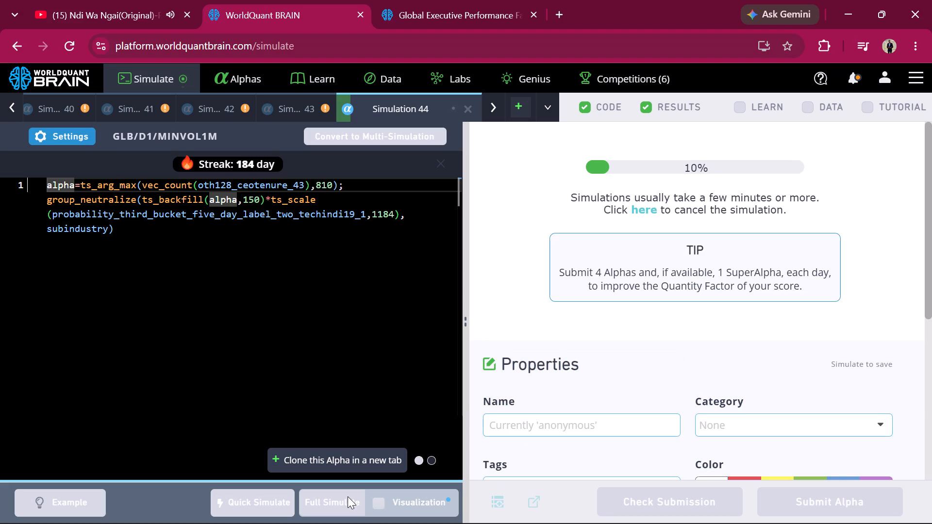
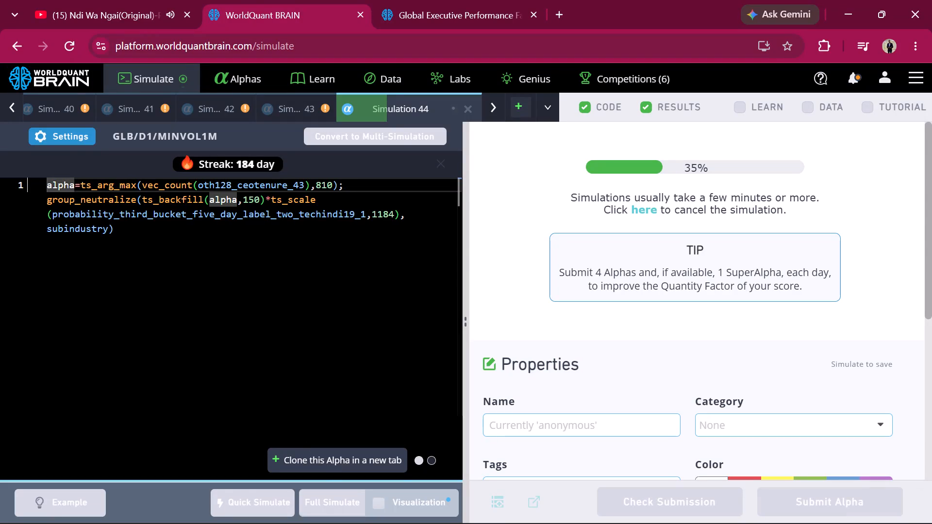
# Review Simulation 43's IS-period summary, including the regional, risk-neutralized and investability-constrained aggregates, its correlations and its IS testing status.
pyautogui.click(312, 98)
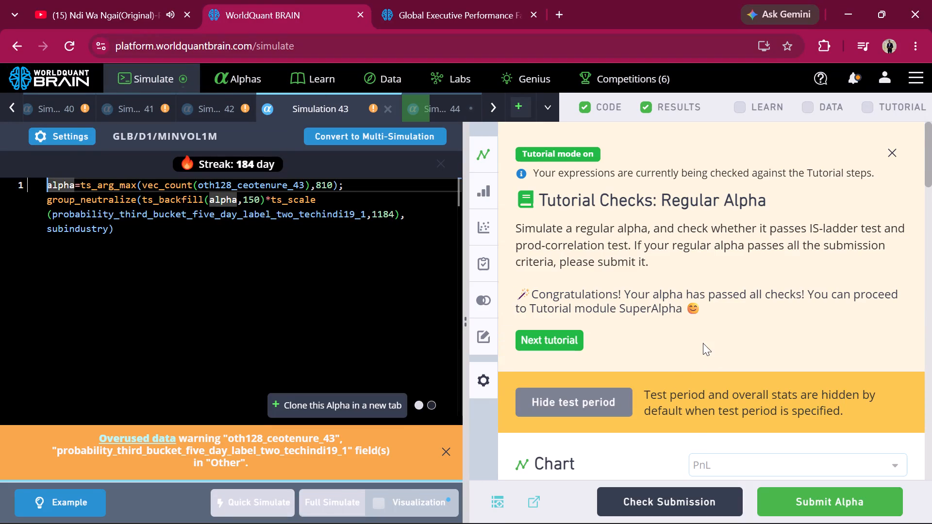
pyautogui.scroll(-8, 703, 343)
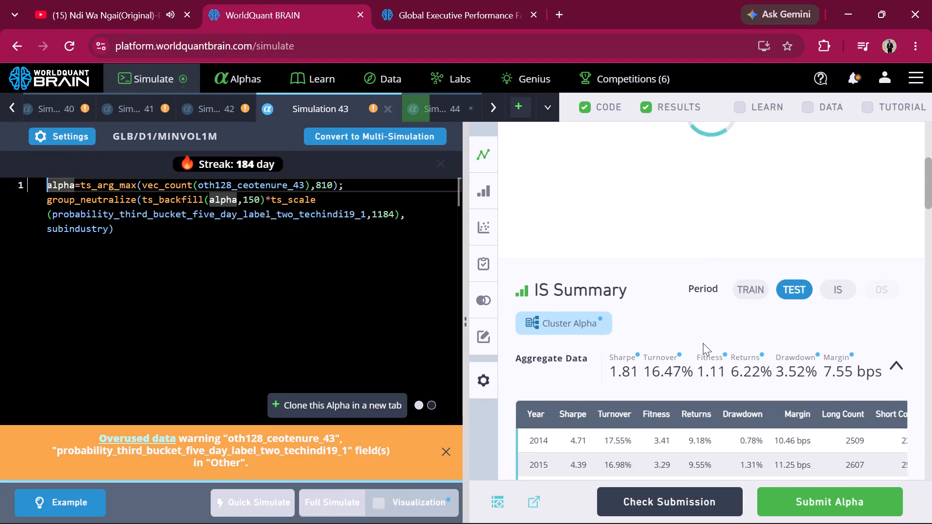
pyautogui.scroll(-1, 703, 343)
pyautogui.click(836, 265)
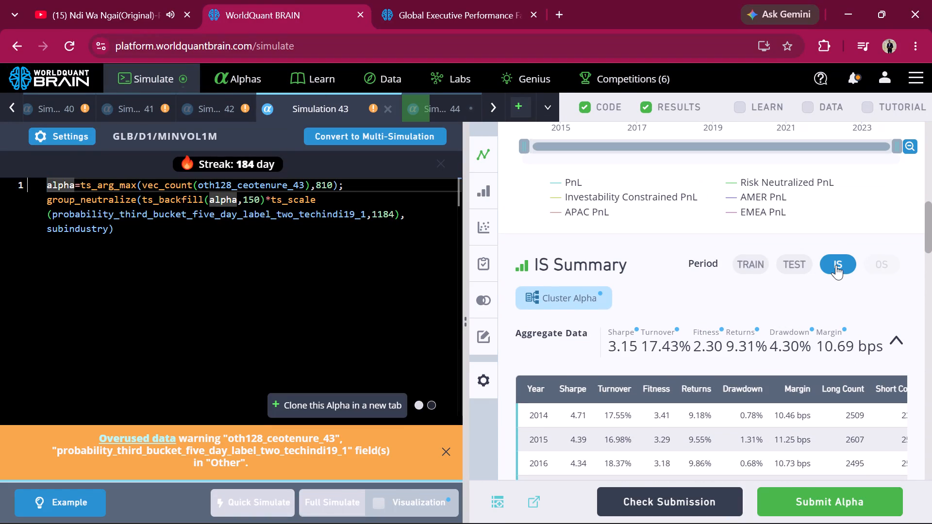
pyautogui.scroll(-10, 836, 265)
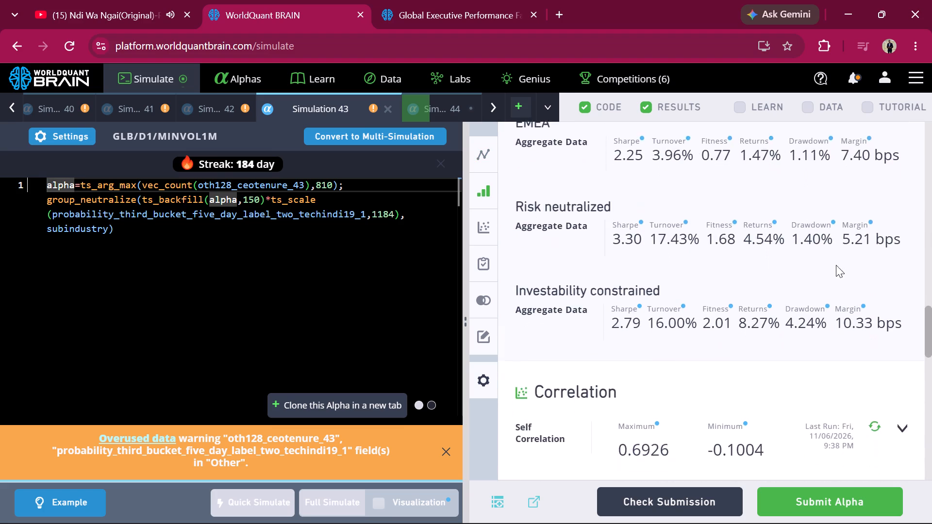
pyautogui.scroll(-6, 836, 265)
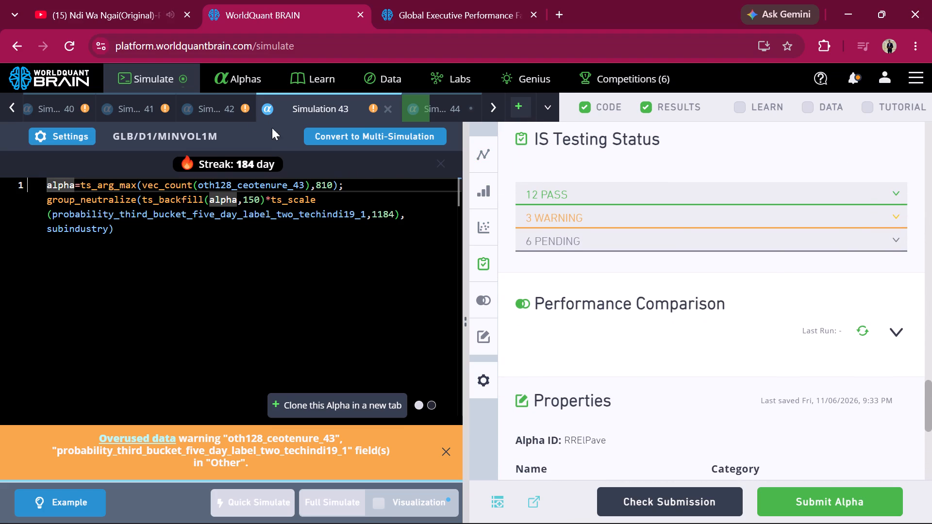
# Show the test period for Simulation 42 and expand its list of passed IS tests.
pyautogui.click(220, 108)
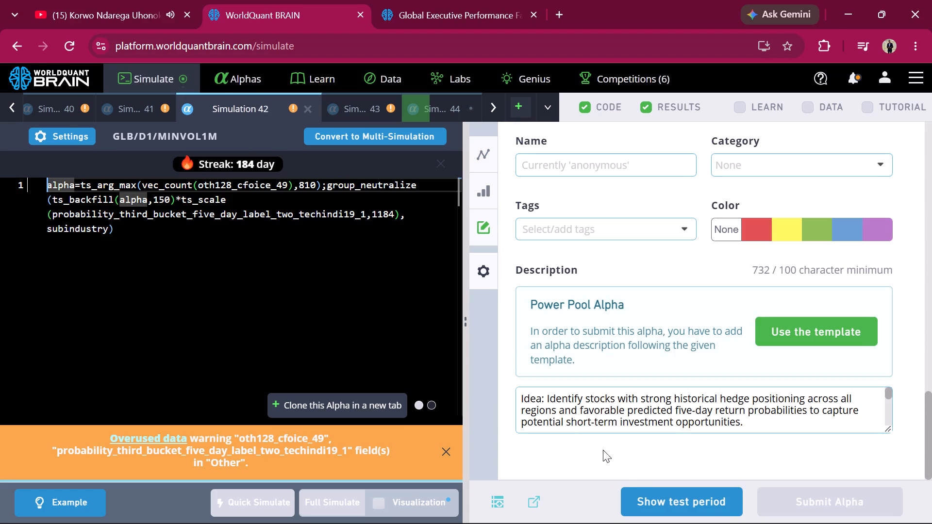
pyautogui.click(638, 493)
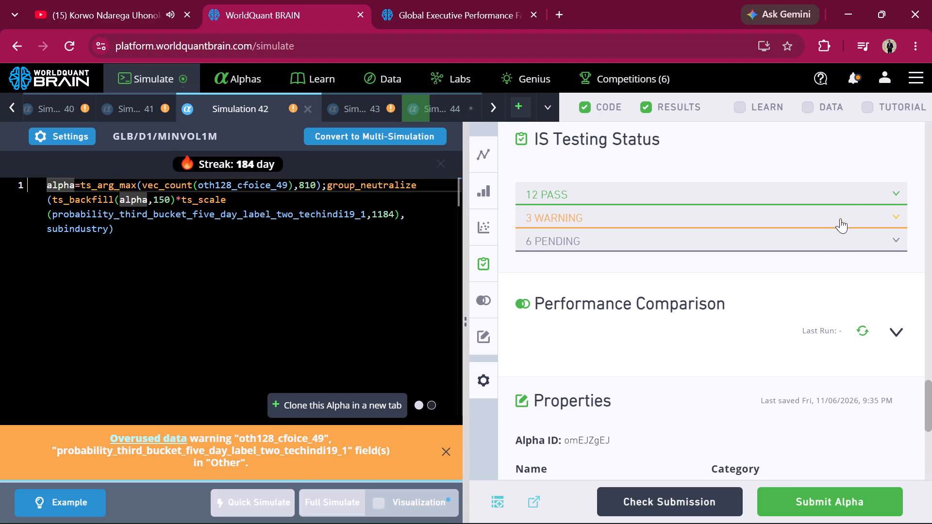
pyautogui.click(840, 194)
# Run the Prod Correlation check for the oth128_cfoice_49 alpha in Simulation 42.
pyautogui.scroll(1, 840, 194)
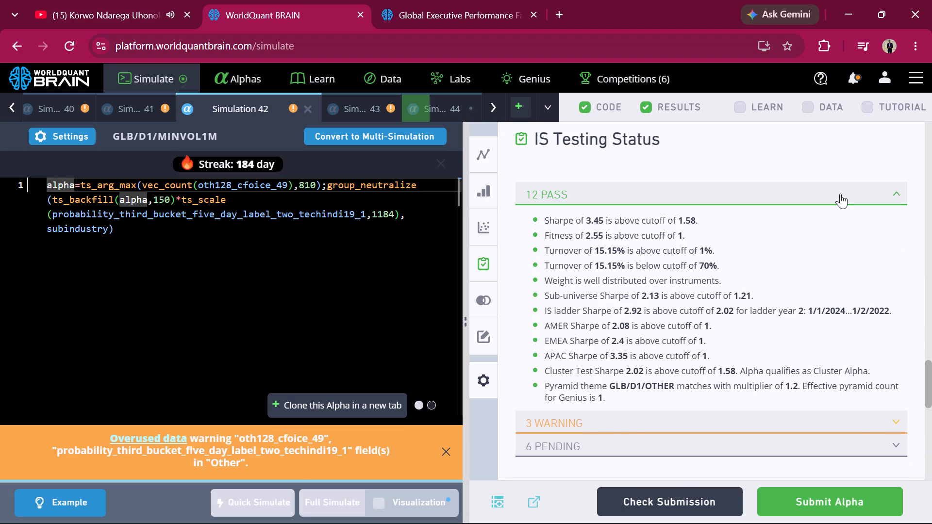
pyautogui.scroll(2, 840, 194)
pyautogui.click(874, 247)
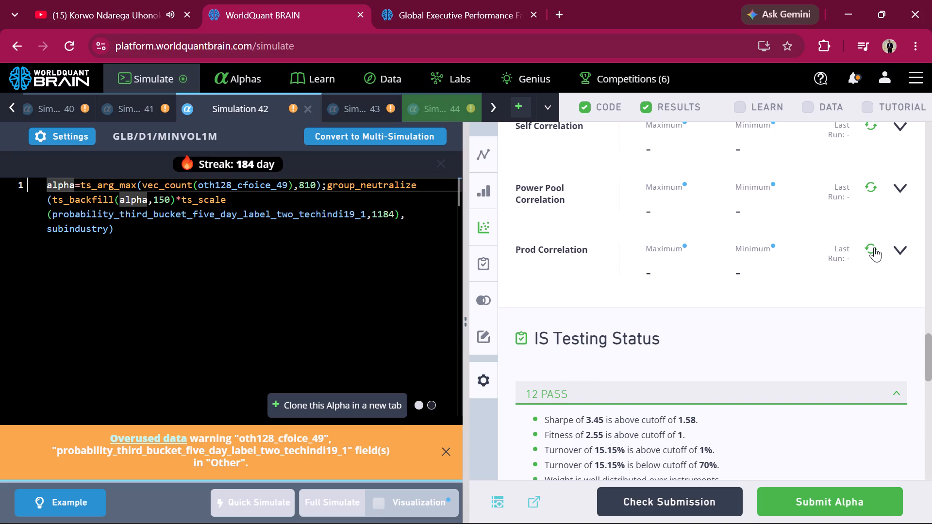